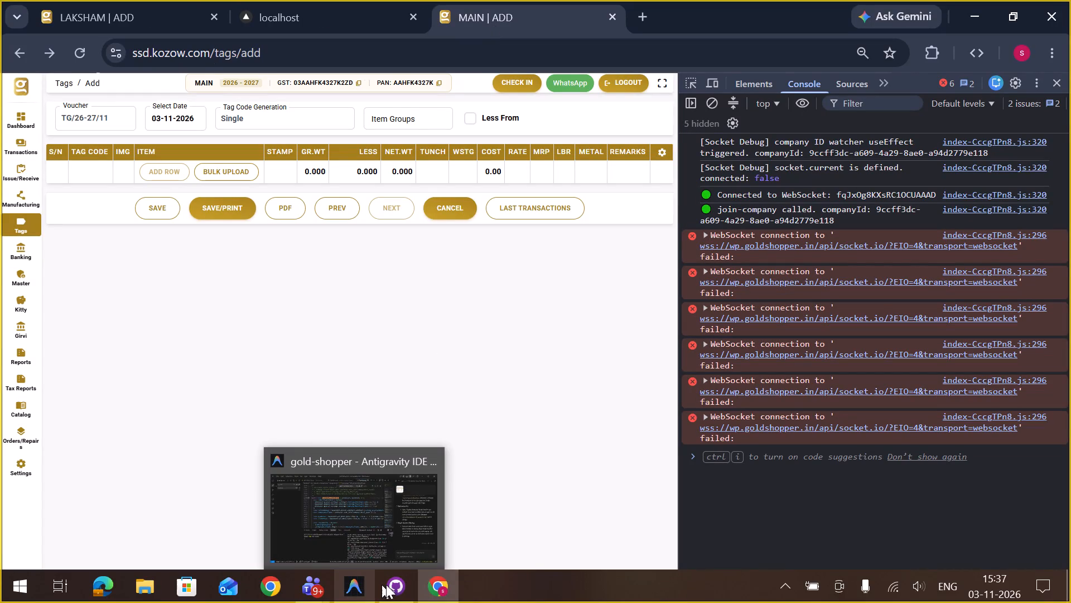
Open a new Single Voucher entry from the Transactions section of the MAIN company.
left_click(216, 370)
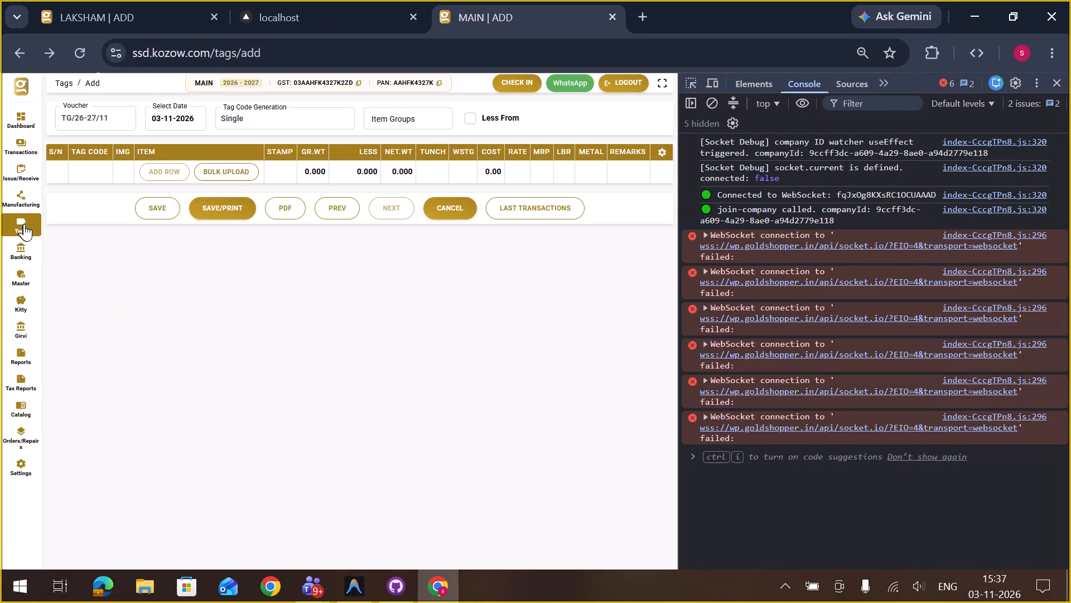
left_click(21, 150)
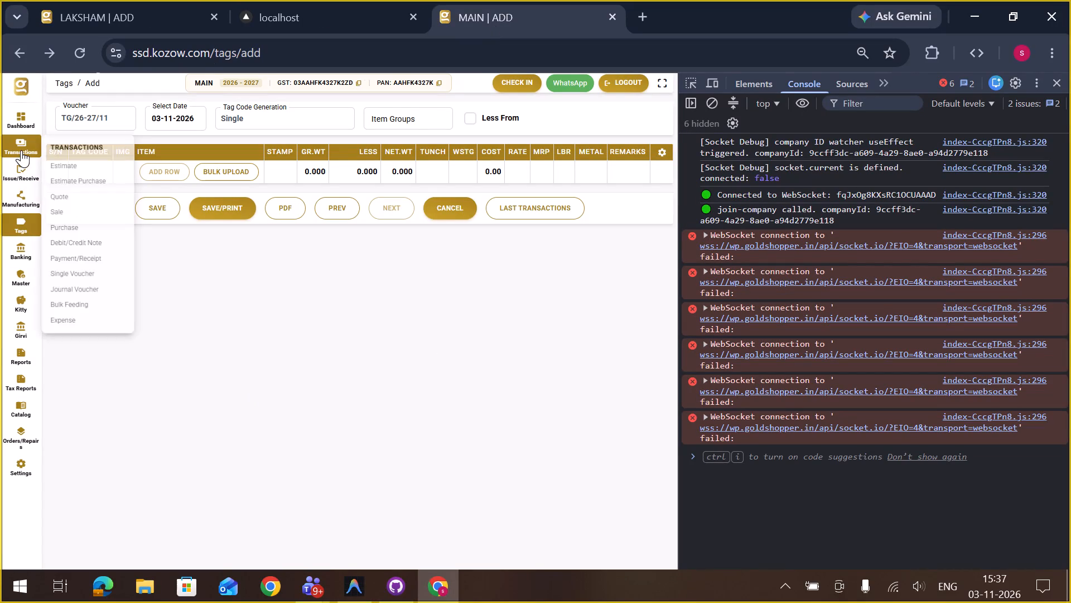
left_click(83, 271)
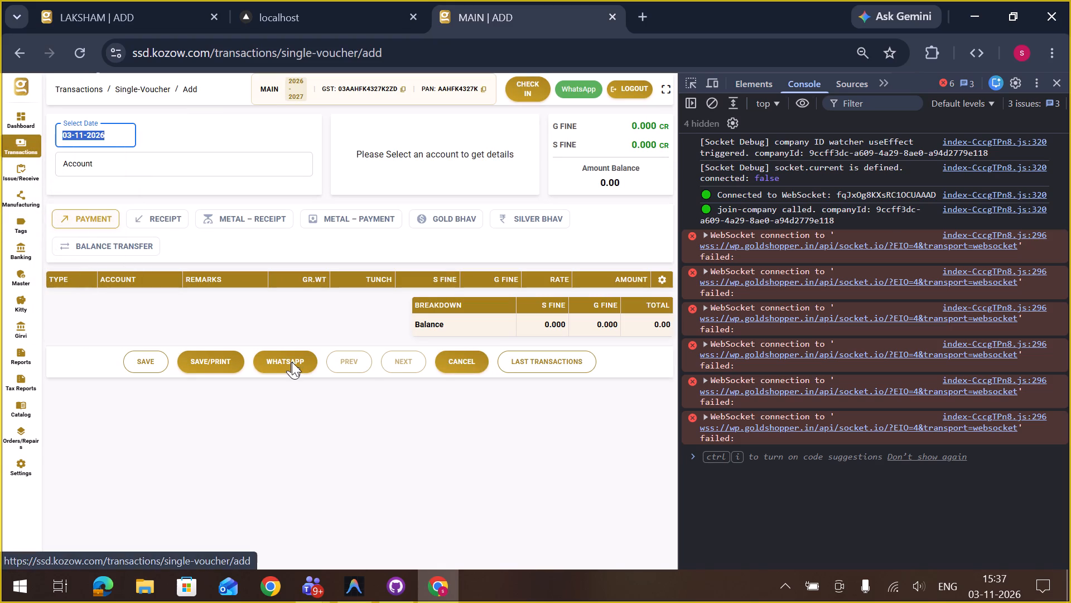
Examine the voucher table's columns, especially the Tunch and S Fine headings.
left_click(339, 327)
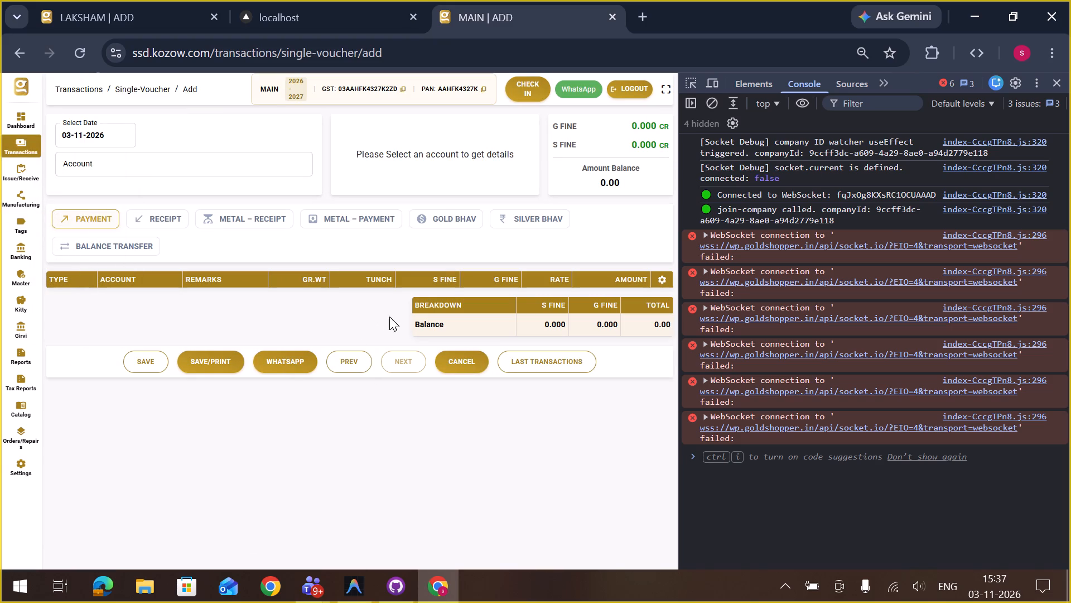
left_click(359, 305)
left_click_drag(358, 275, 397, 275)
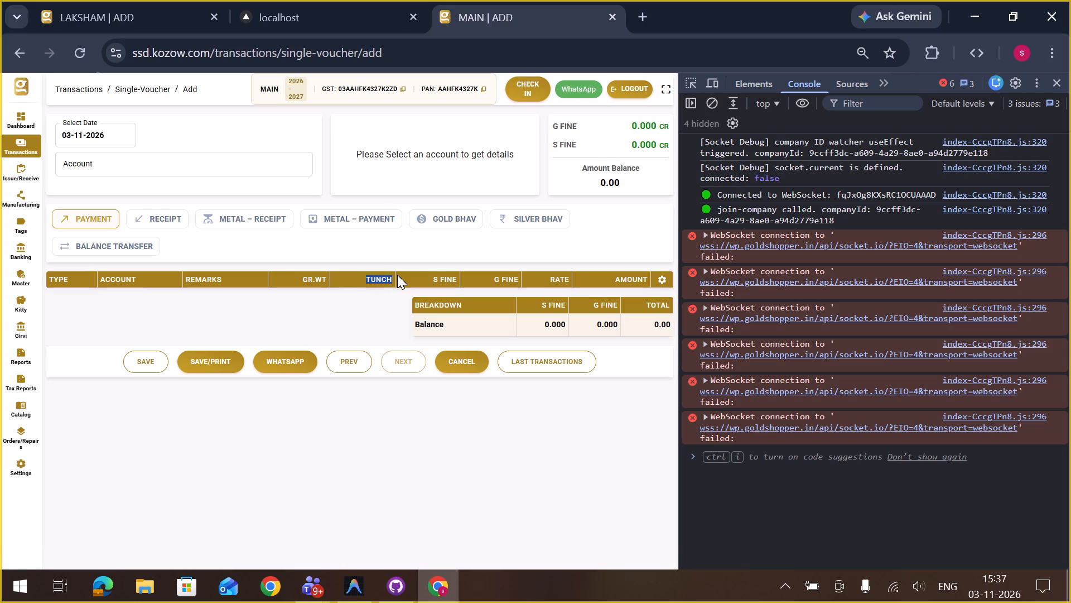
left_click_drag(427, 278, 454, 283)
left_click_drag(427, 279, 455, 279)
left_click(307, 316)
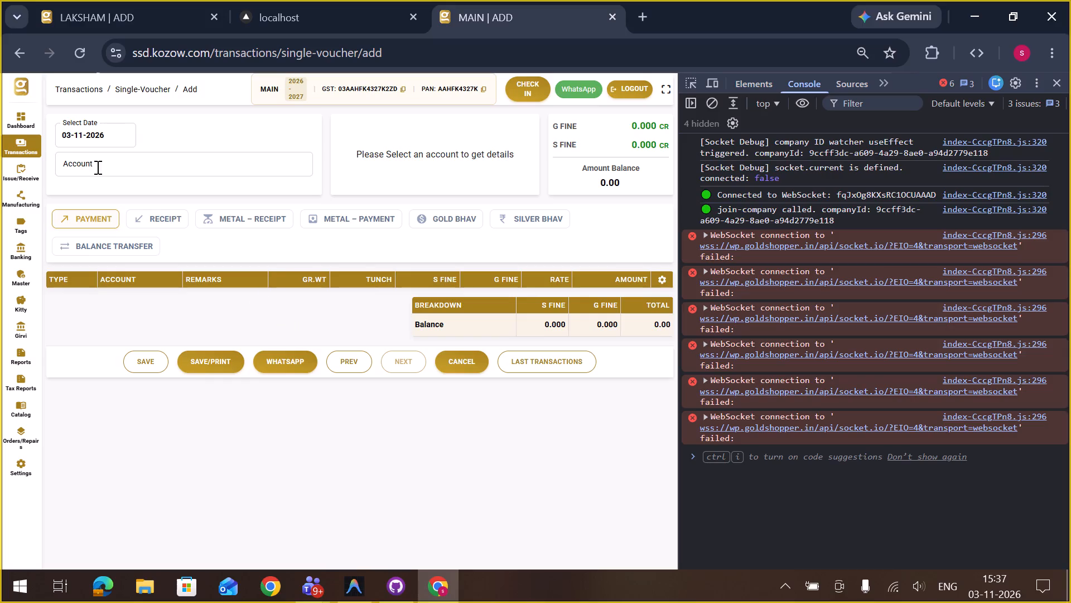
Set the voucher's account to Mobile single pagecu.
left_click(97, 167)
left_click(104, 196)
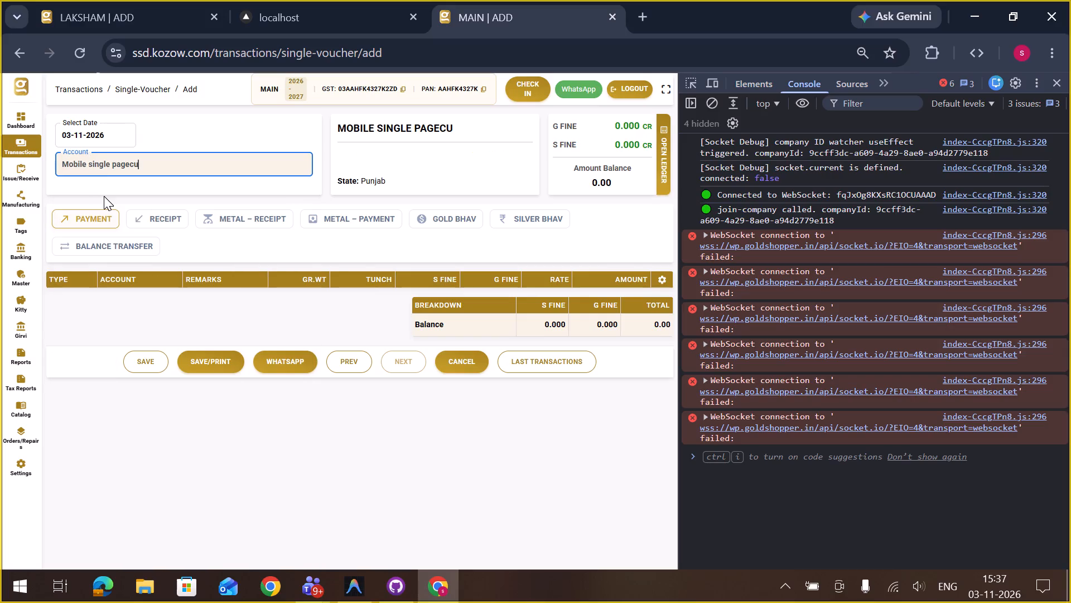
Switch to the LAKSHAM single voucher page on localhost and set its account to Suspense.
left_click(120, 15)
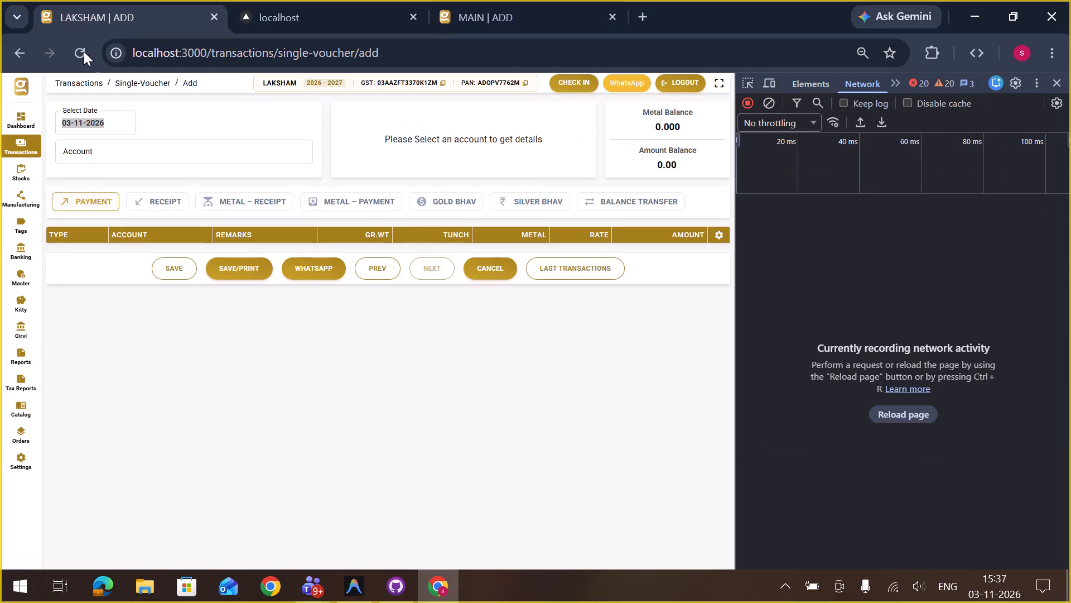
left_click(126, 150)
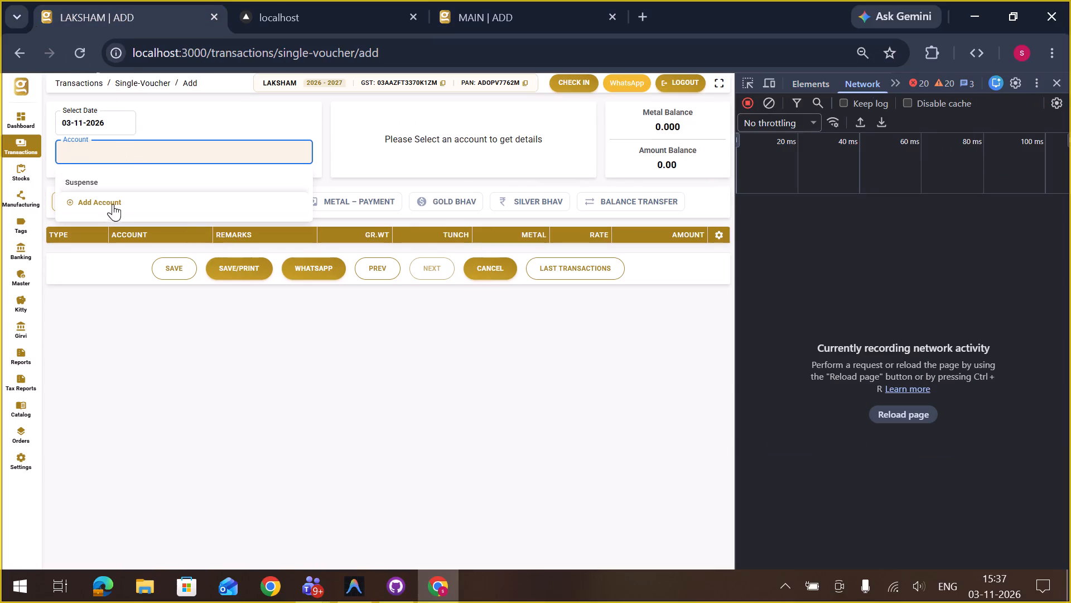
left_click(112, 184)
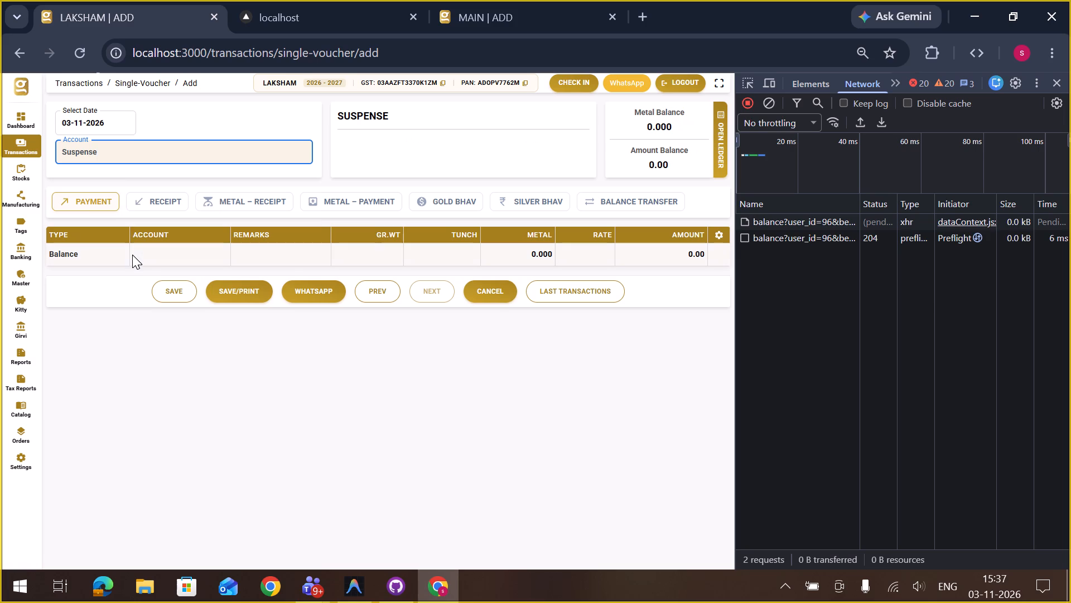
Add a payment transaction of 200 from the Cash account to the Suspense voucher.
left_click(114, 205)
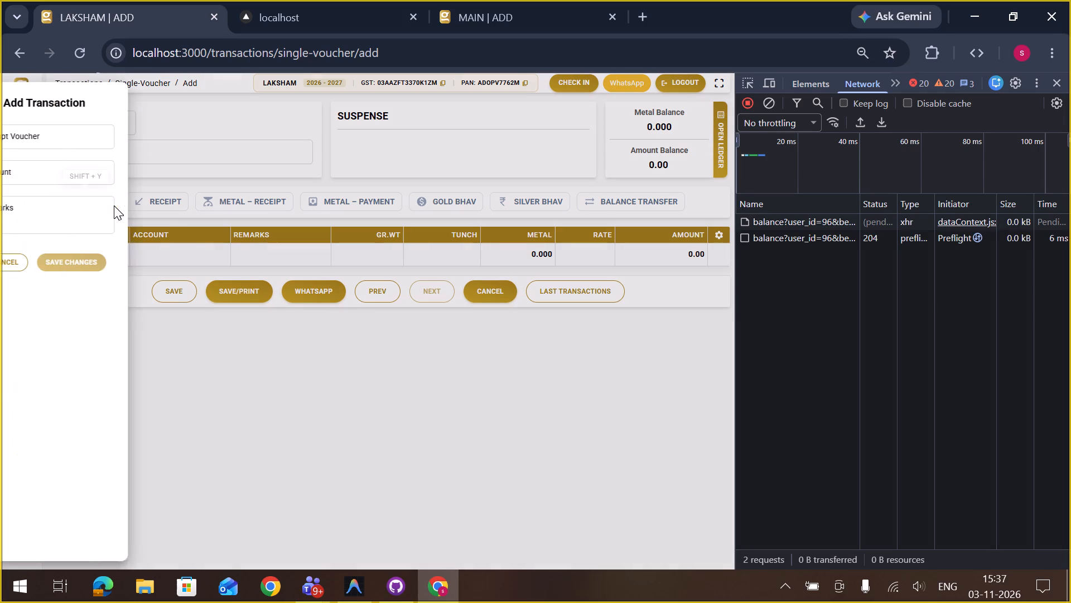
left_click(64, 204)
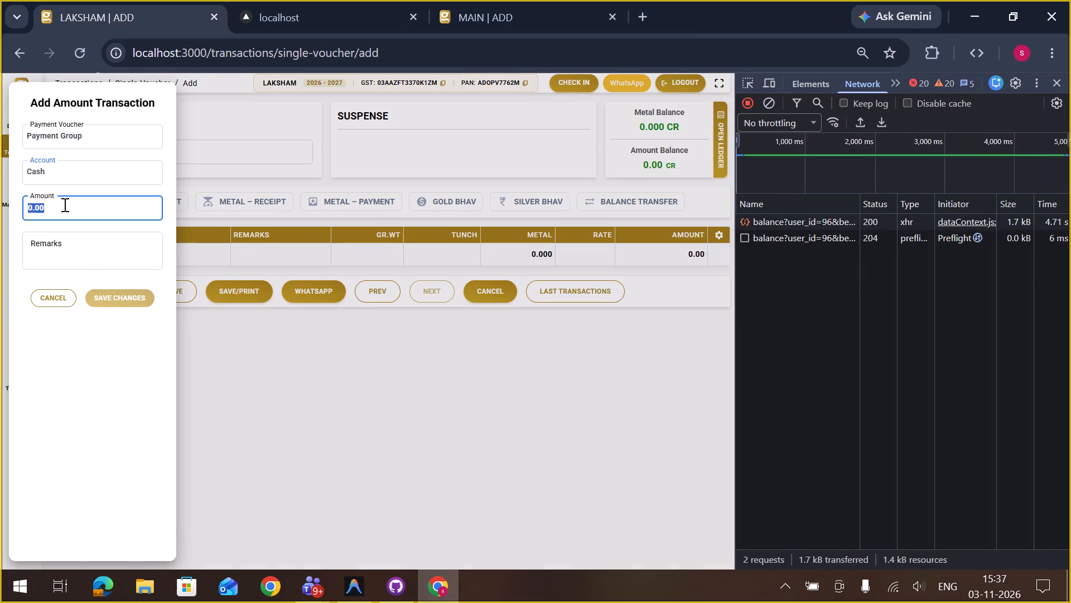
key("BackSpace")
type("200")
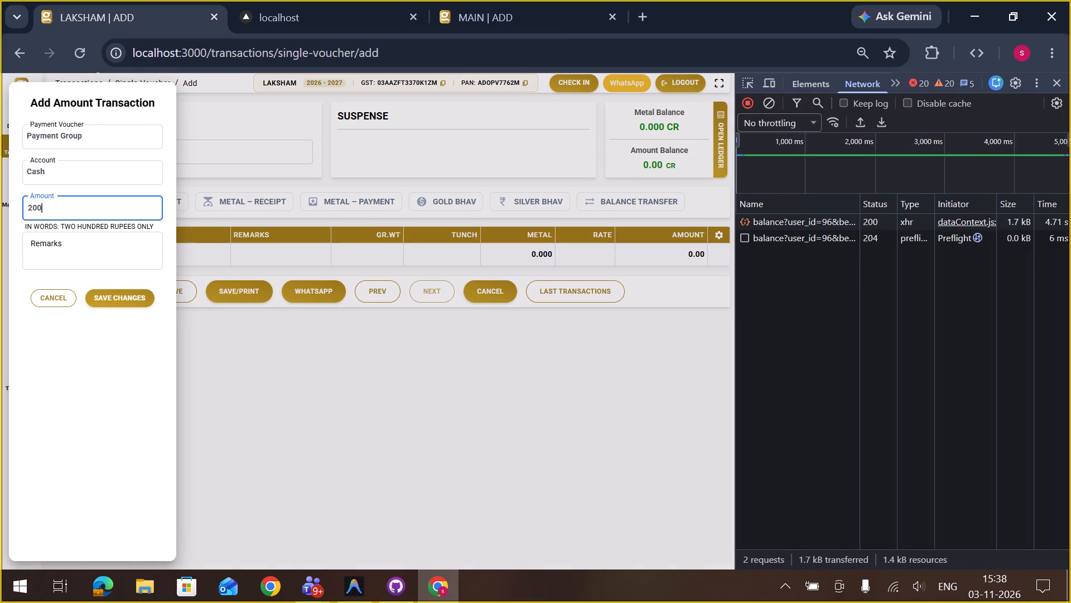
key("Return")
key("Return")
key("Return")
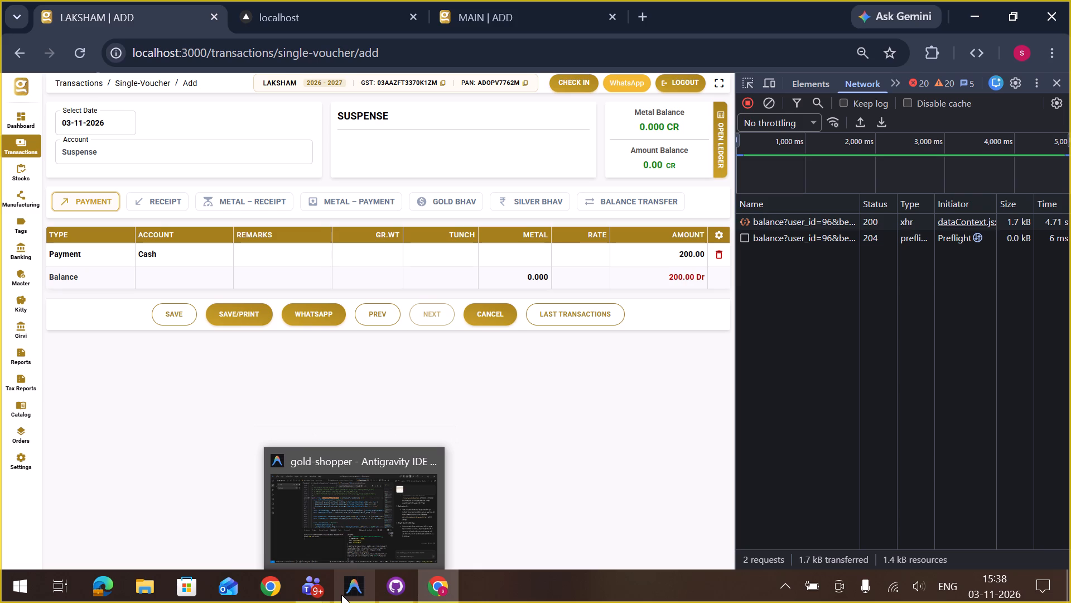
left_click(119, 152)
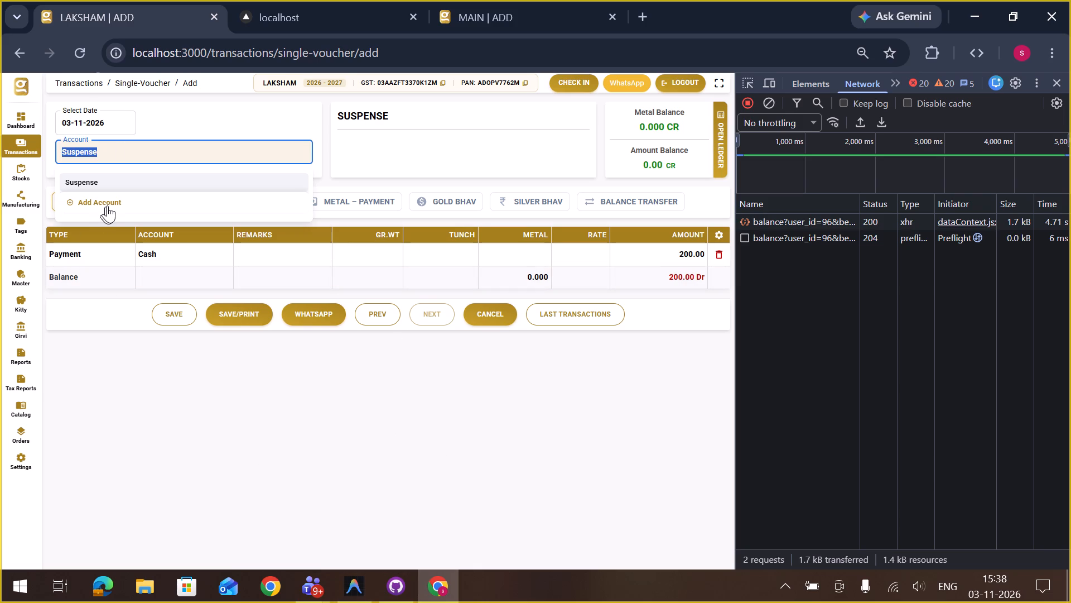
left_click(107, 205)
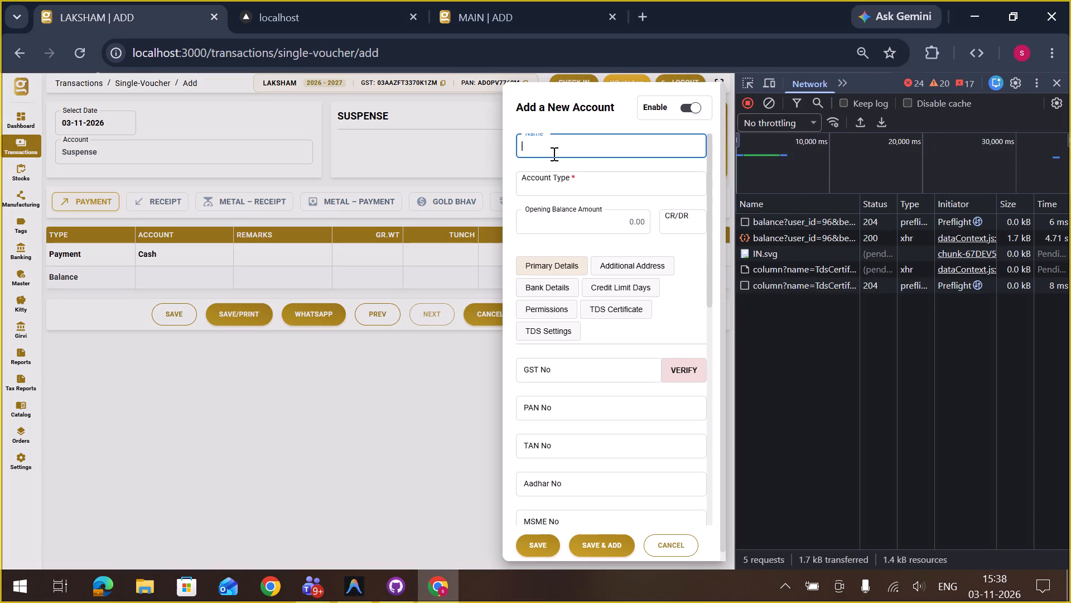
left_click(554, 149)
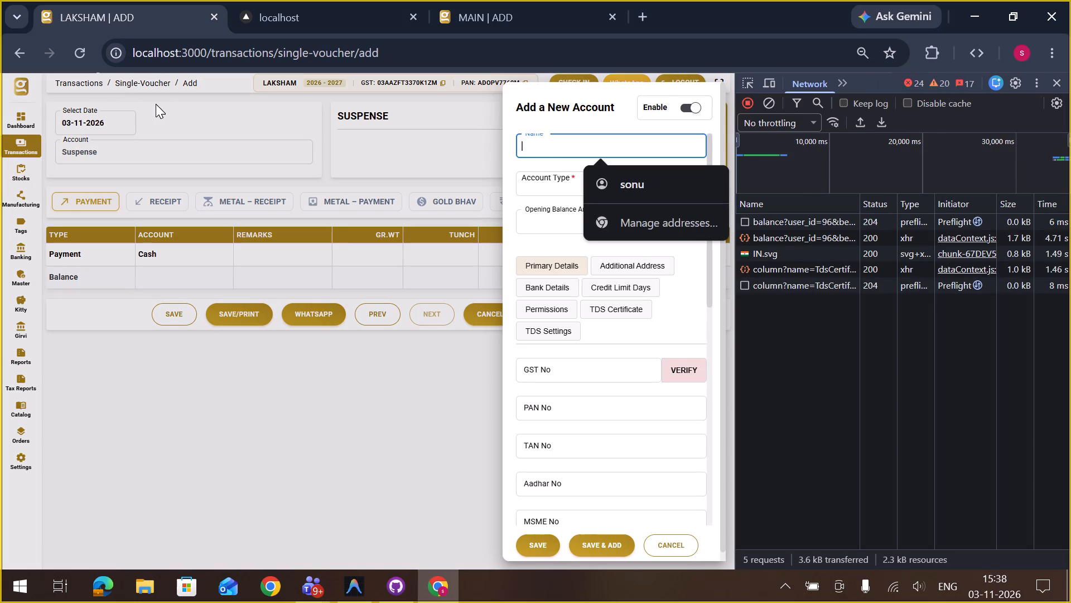
Reload the single voucher page and clear the network log while it loads.
left_click(79, 53)
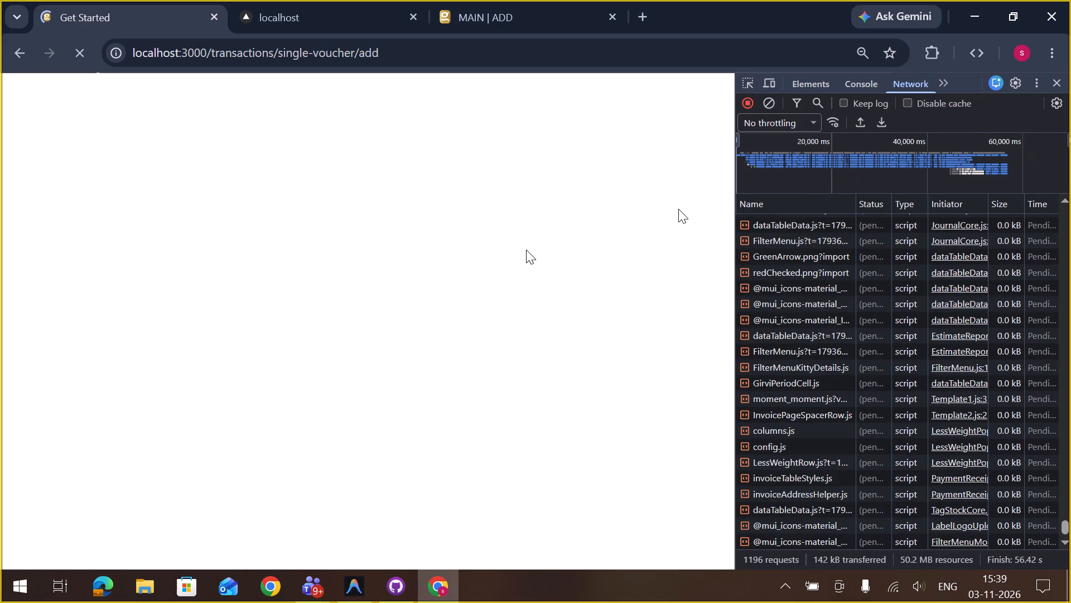
left_click(769, 100)
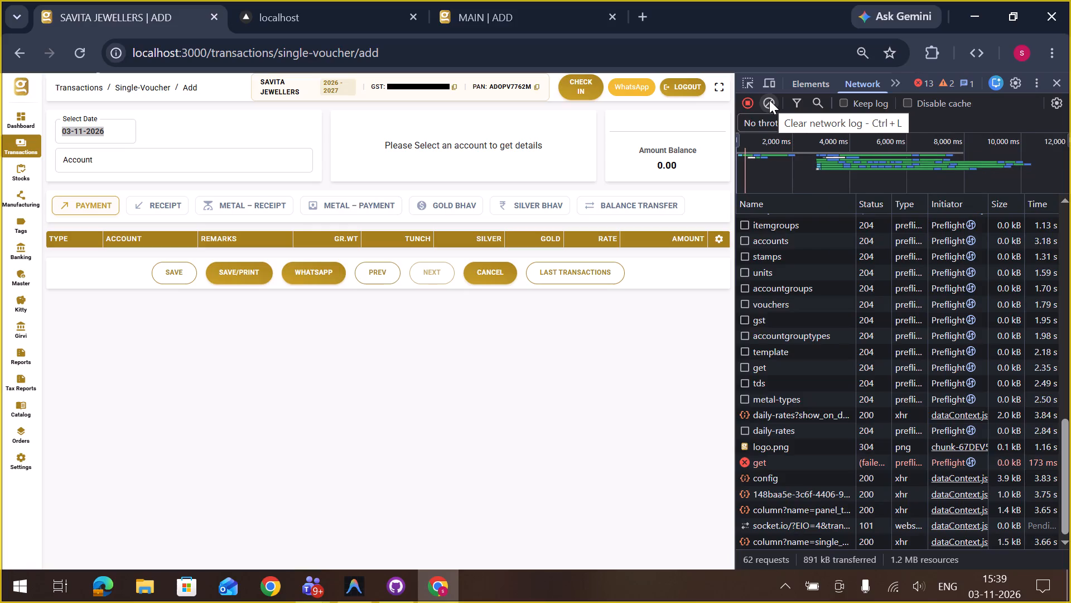
Open the account selection on the blank SAVITA JEWELLERS single voucher.
left_click(116, 161)
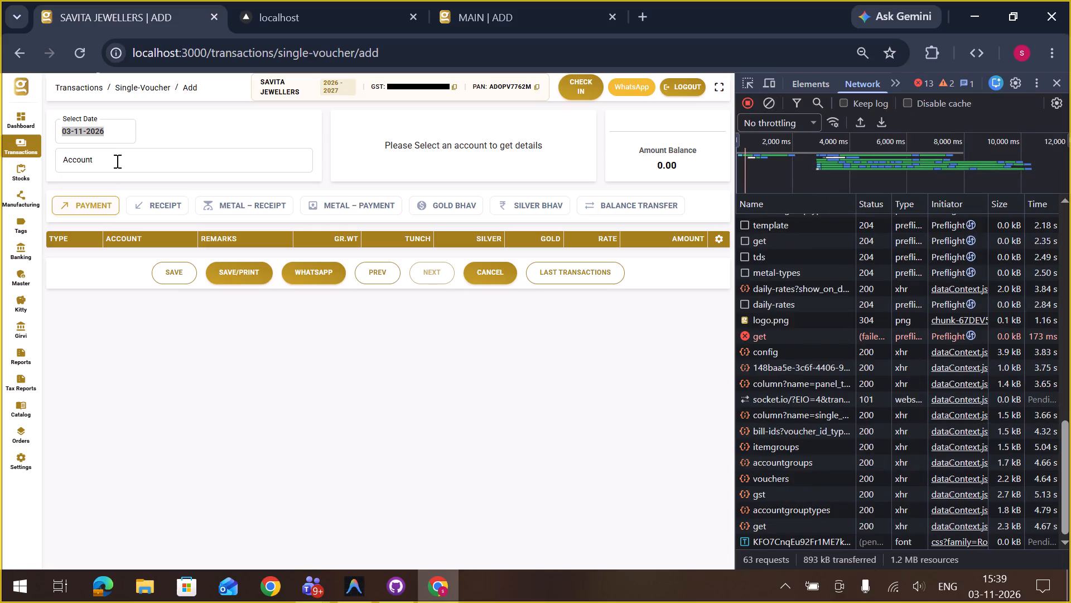
left_click(116, 161)
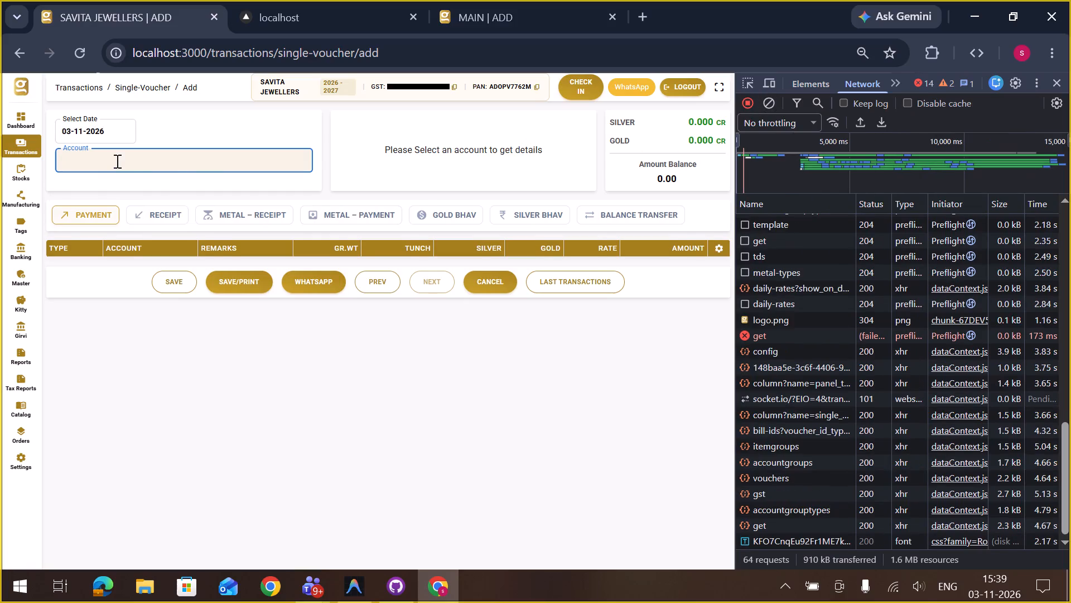
left_click(123, 151)
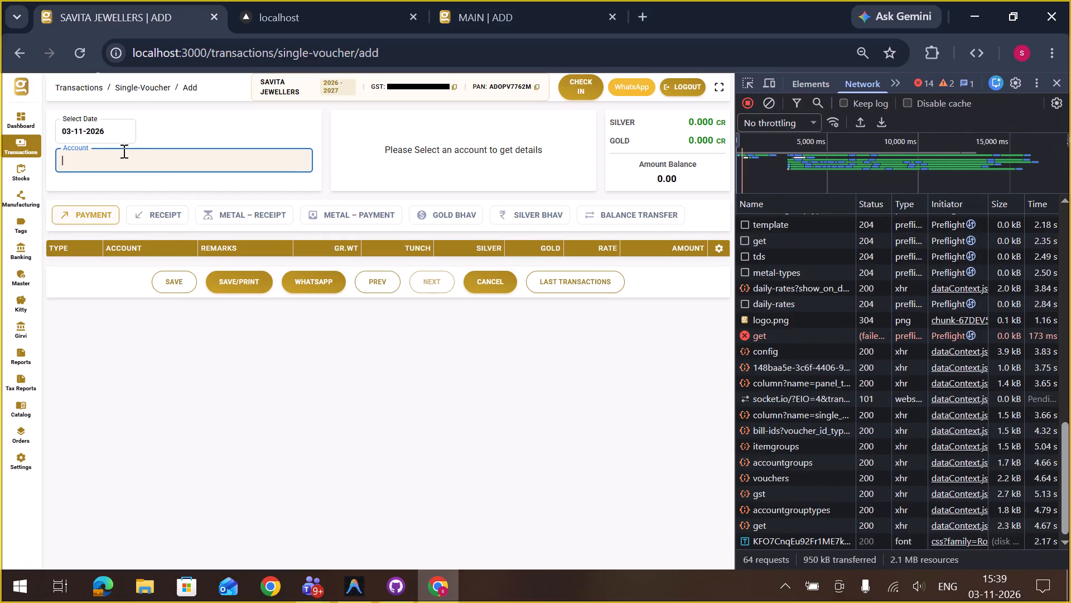
Look through the accounts available for the SAVITA JEWELLERS single voucher.
left_click(136, 157)
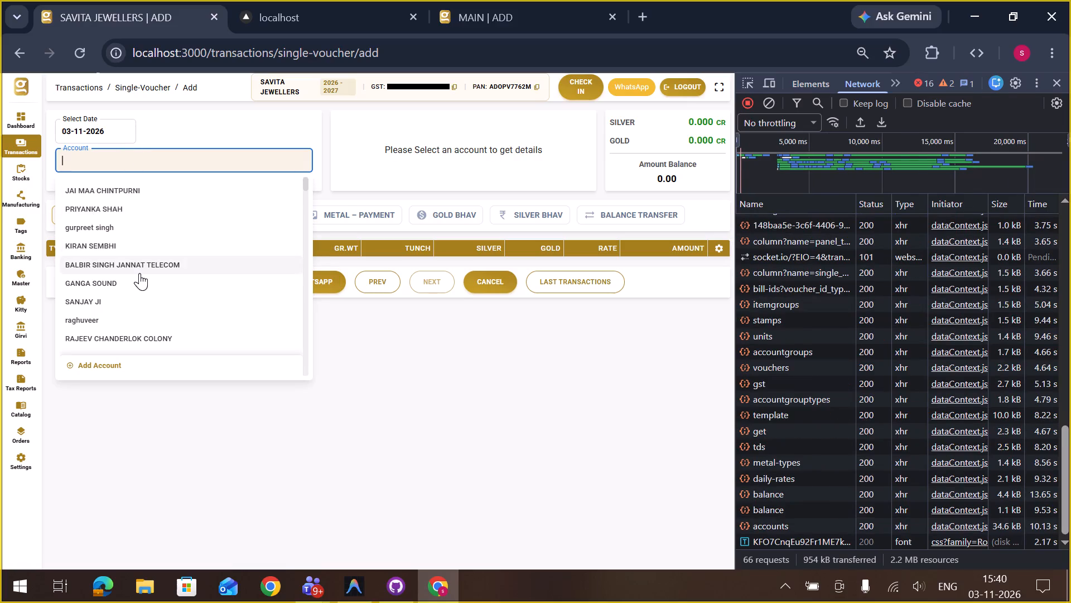
scroll(139, 273, "down", 2)
scroll(139, 273, "up", 2)
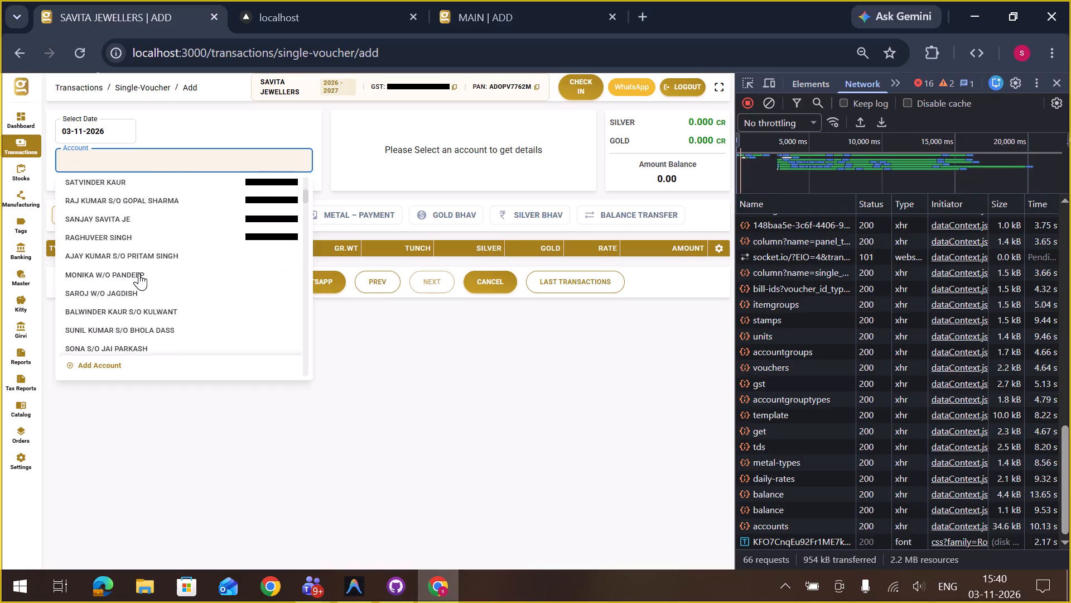
scroll(139, 273, "up", 4)
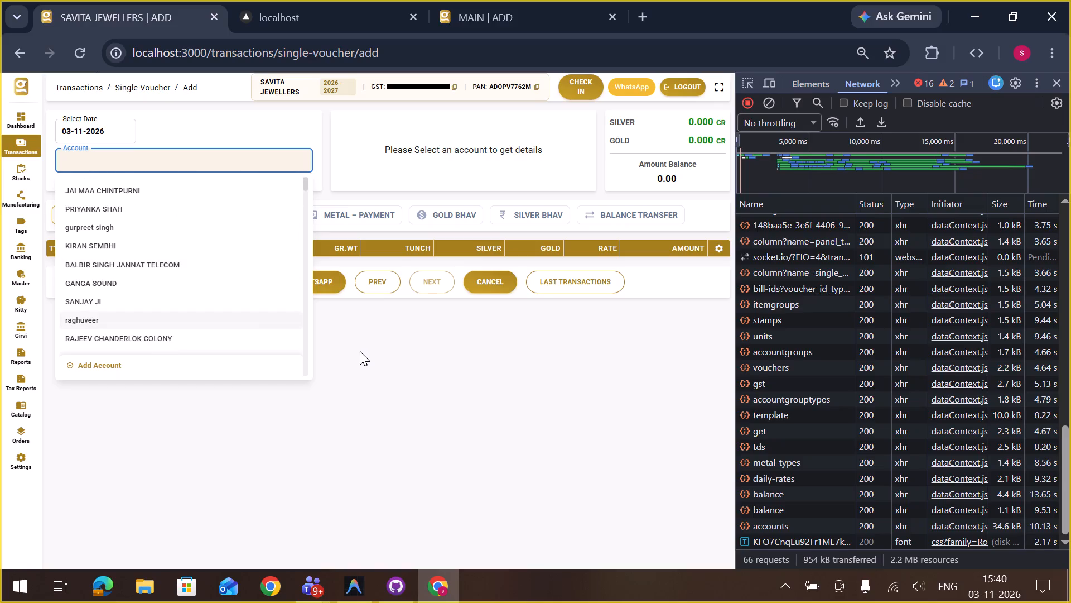
scroll(118, 227, "up", 7)
scroll(118, 227, "down", 1)
scroll(118, 227, "up", 7)
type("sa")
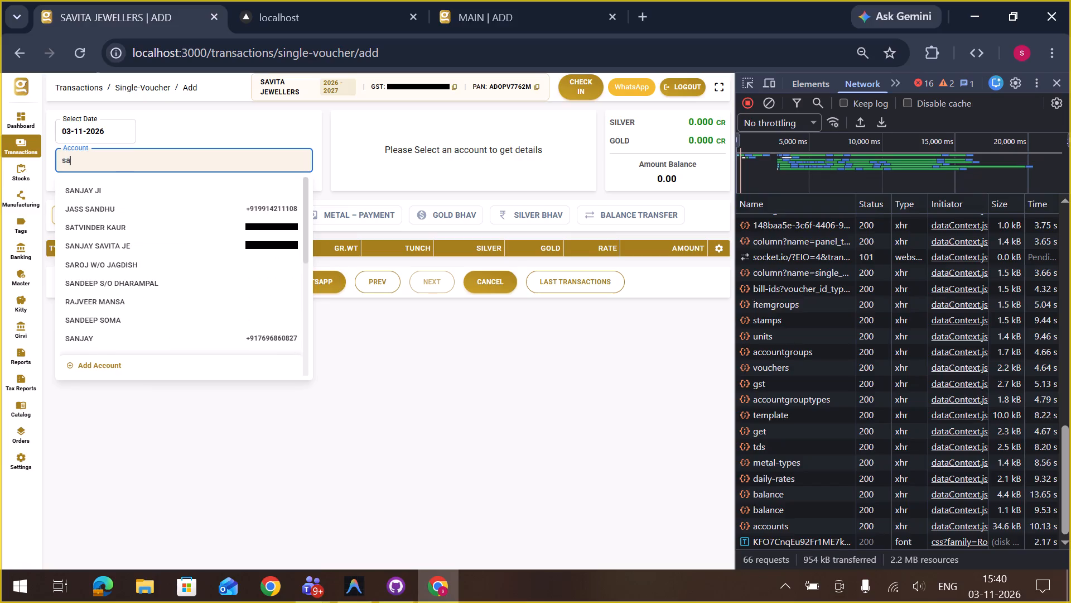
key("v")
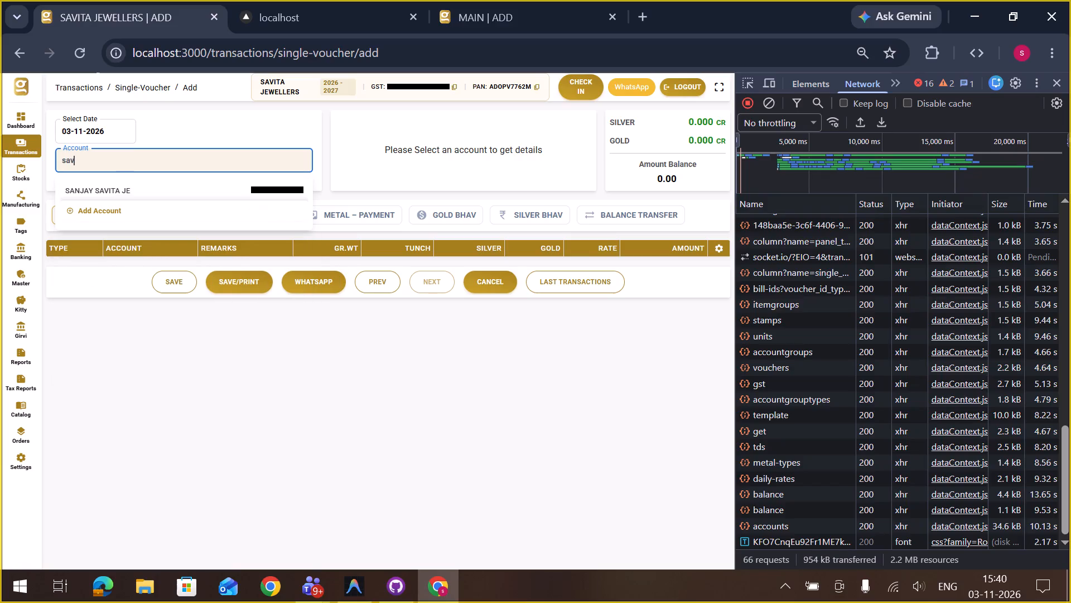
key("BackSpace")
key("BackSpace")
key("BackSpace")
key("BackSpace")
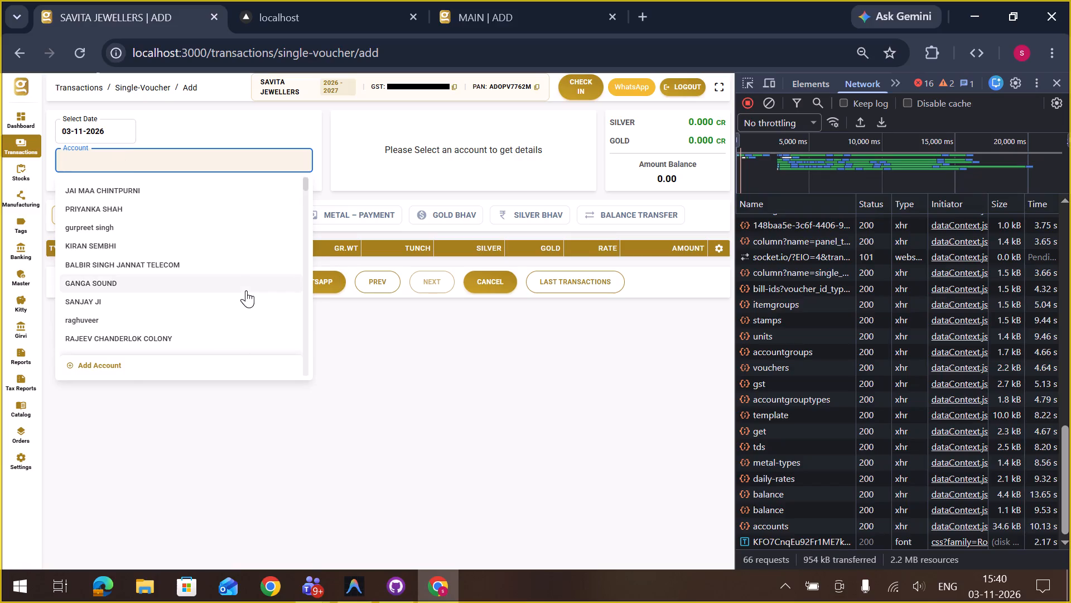
Set the voucher's account to JAI MAA CHINTPURNI.
scroll(246, 290, "up", 3)
scroll(246, 290, "down", 1)
scroll(246, 290, "up", 1)
left_click(150, 195)
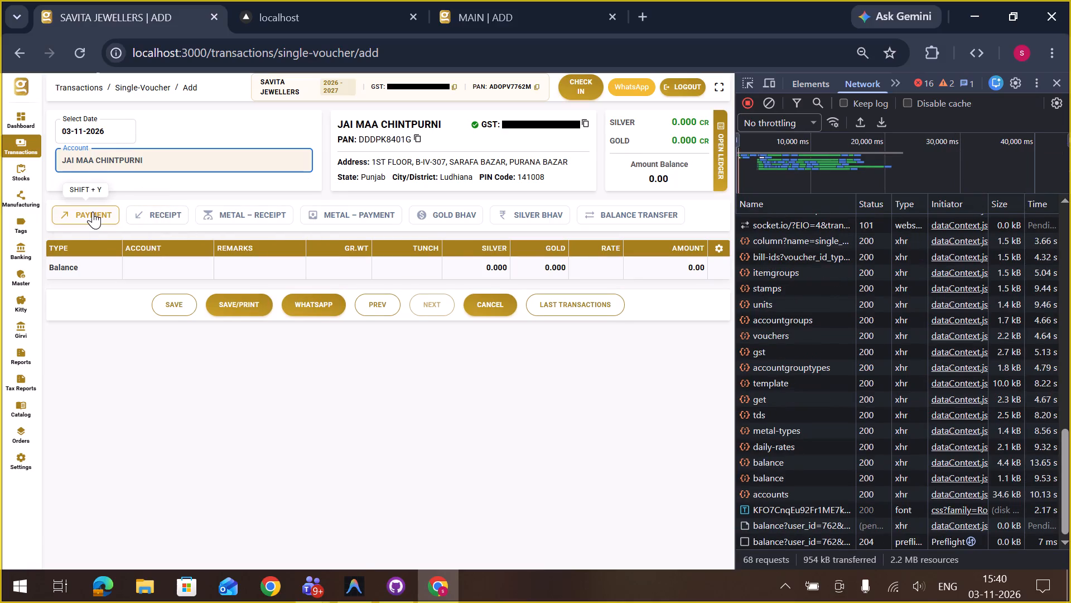
Add a payment transaction of 100 from the Cash account to the voucher.
key("Return")
key("Return")
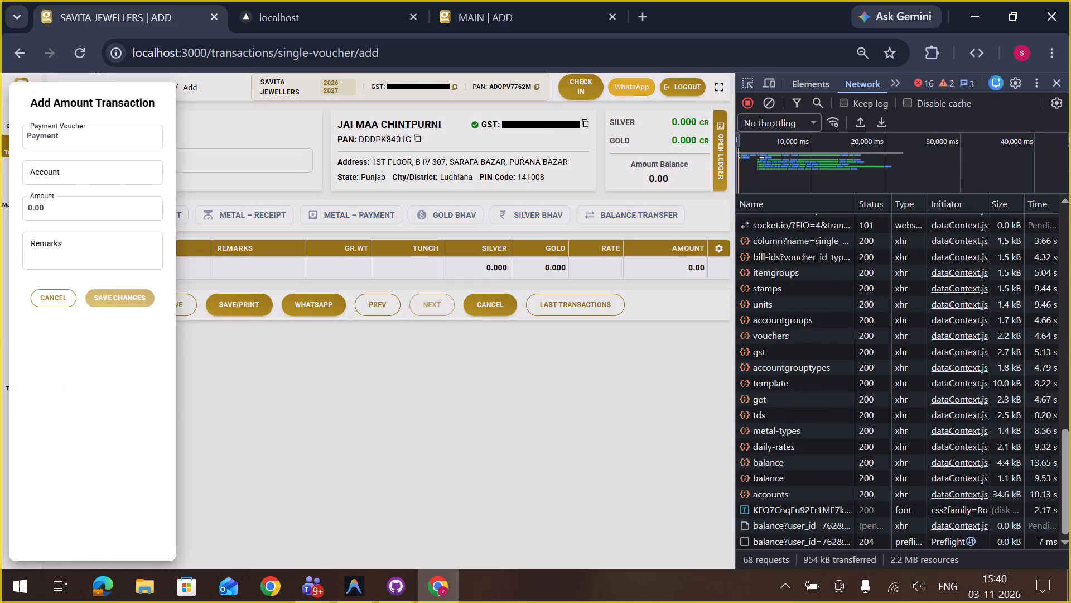
left_click(52, 207)
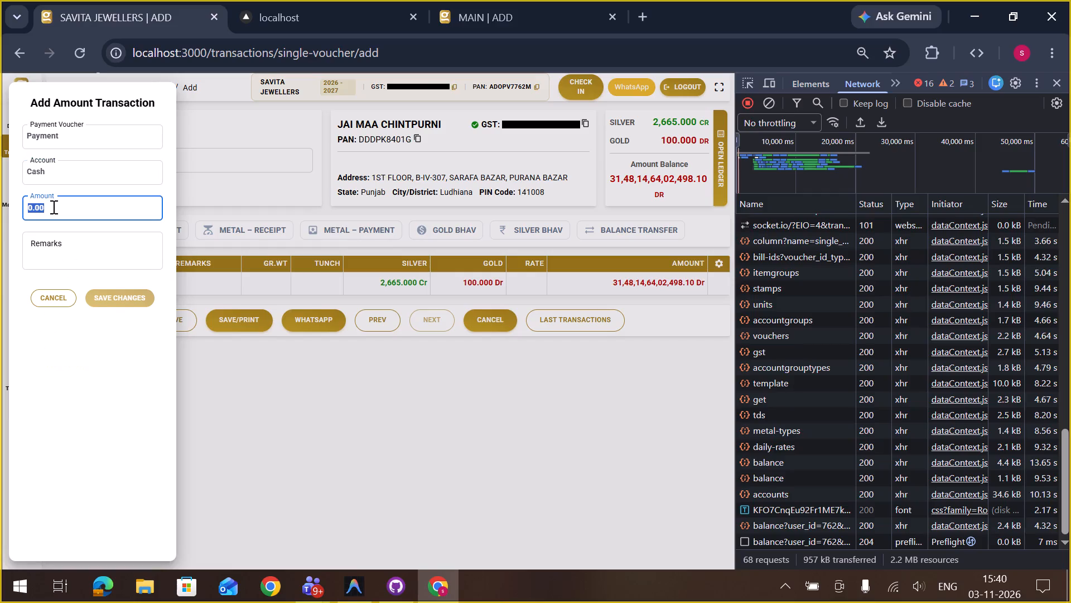
key("BackSpace")
type("100")
key("Return")
key("Return")
key("Return")
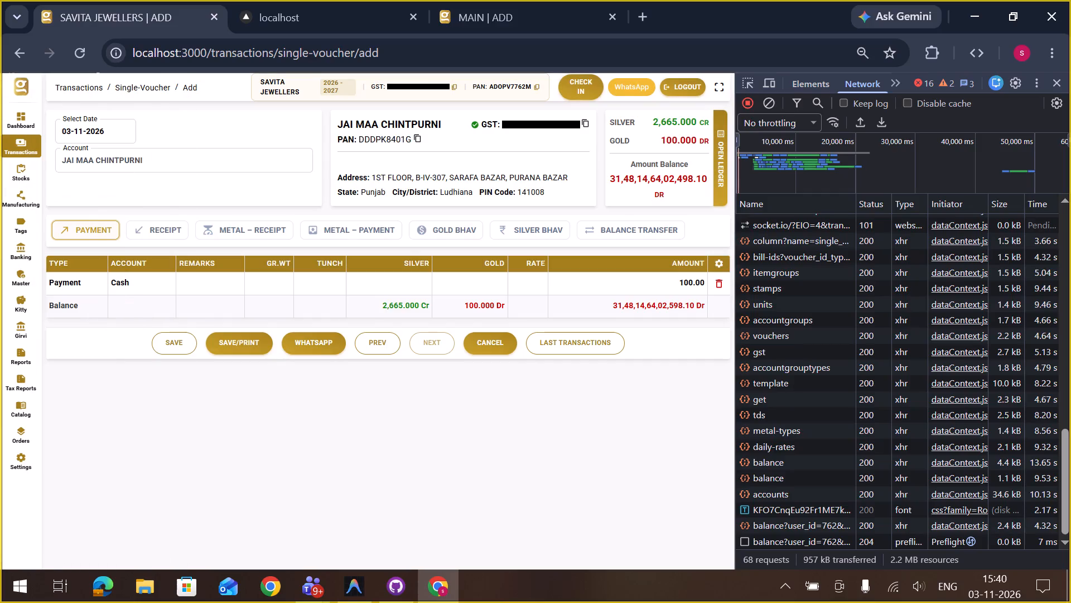
Add a metal receipt of GOLD BAR with a gross weight of 10 to the voucher.
key("Right")
key("Right")
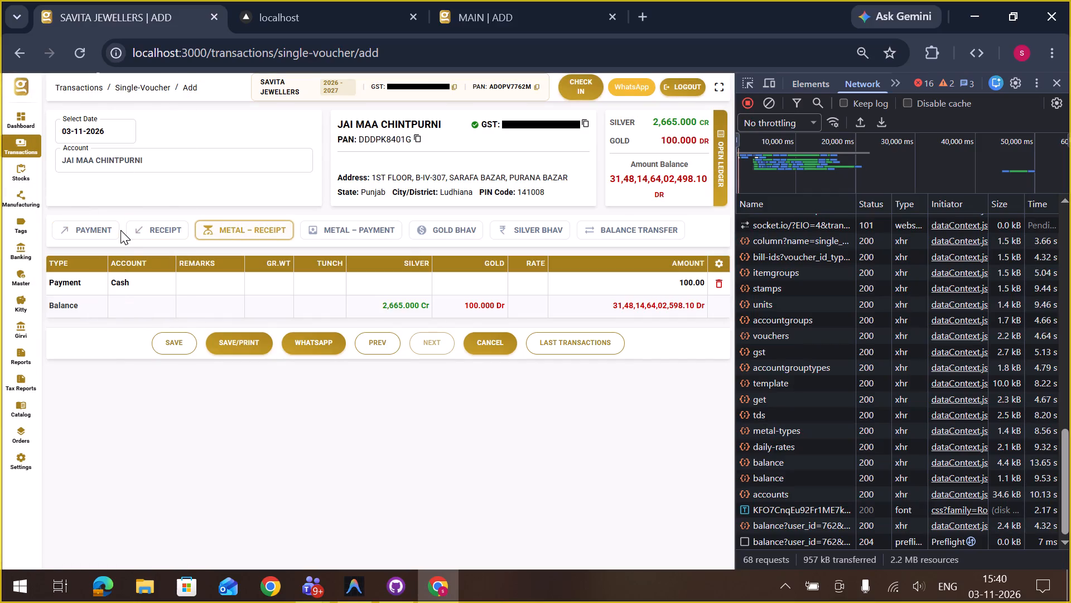
key("Return")
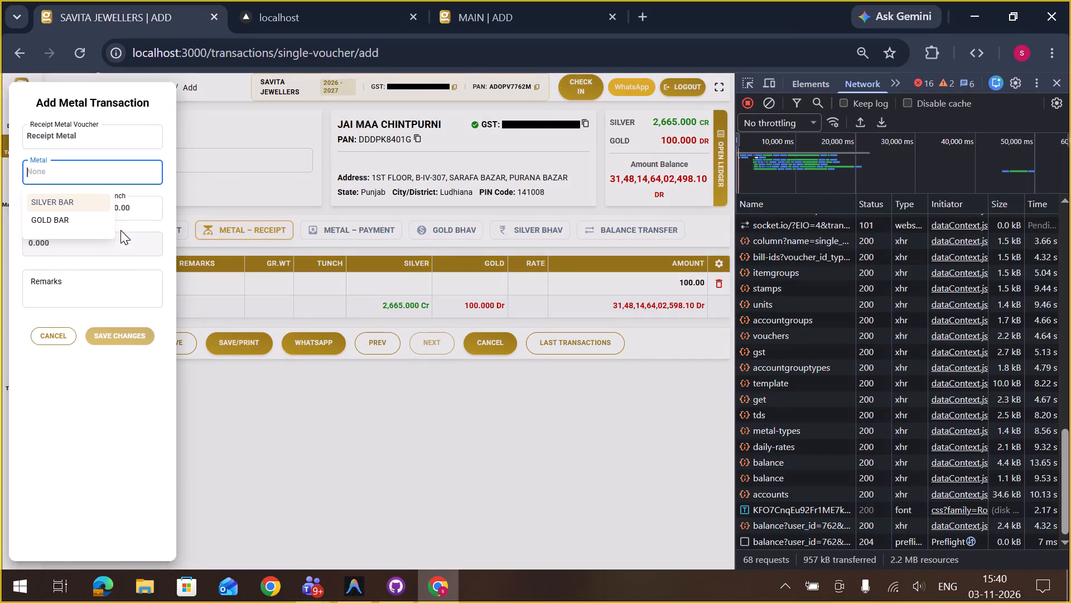
key("Down")
key("Return")
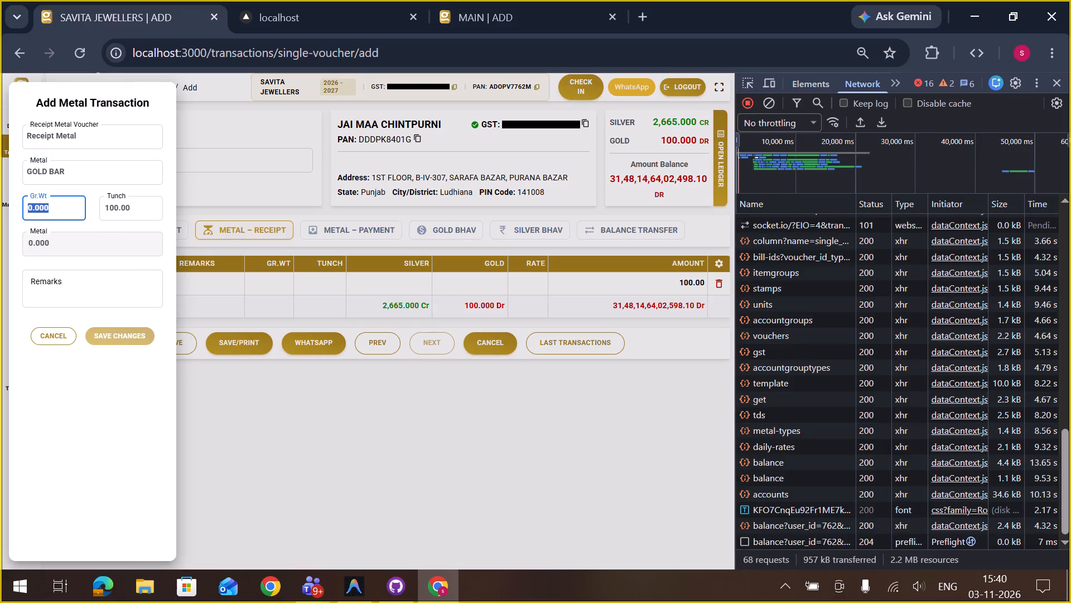
key("BackSpace")
type("10")
key("Return")
key("Return")
key("Return")
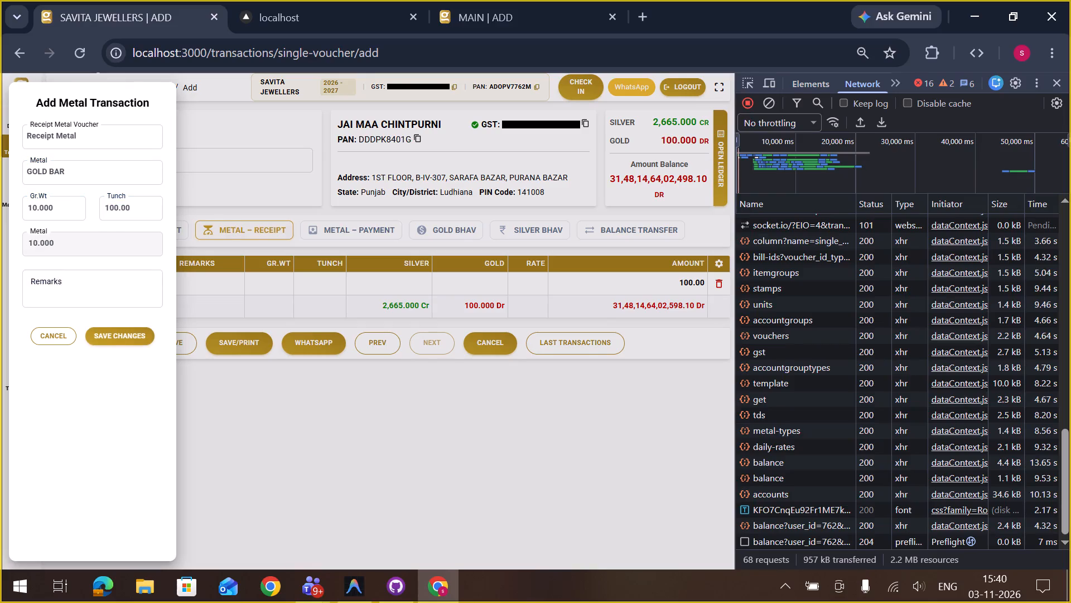
key("Return")
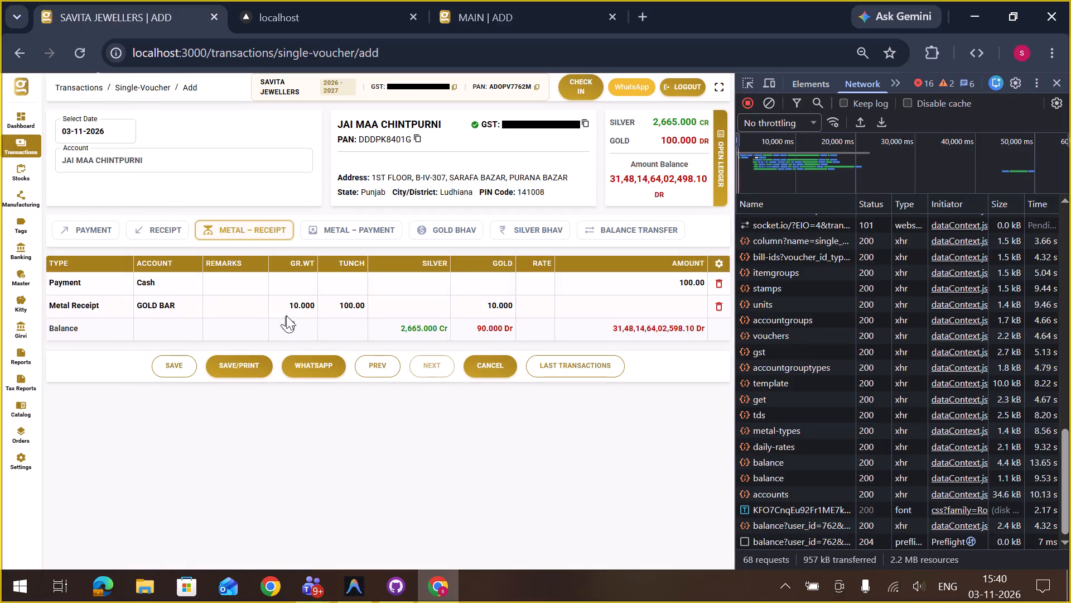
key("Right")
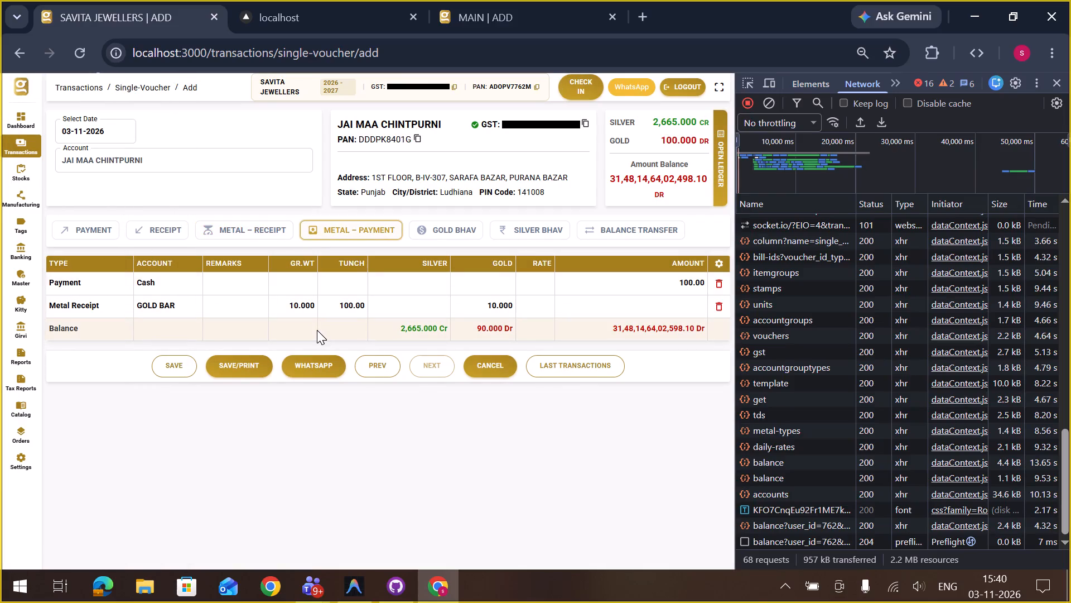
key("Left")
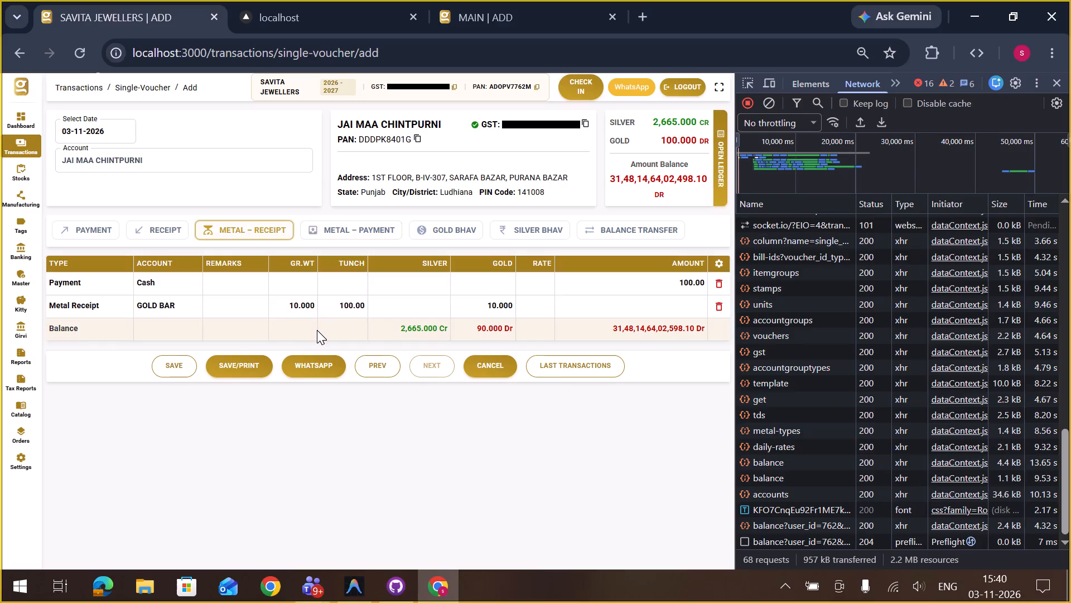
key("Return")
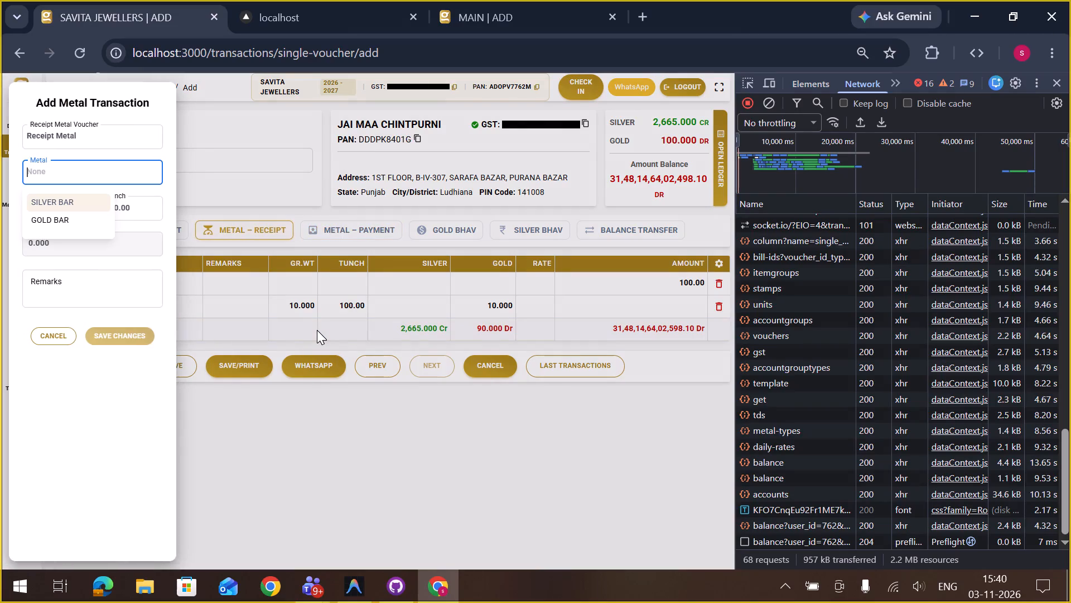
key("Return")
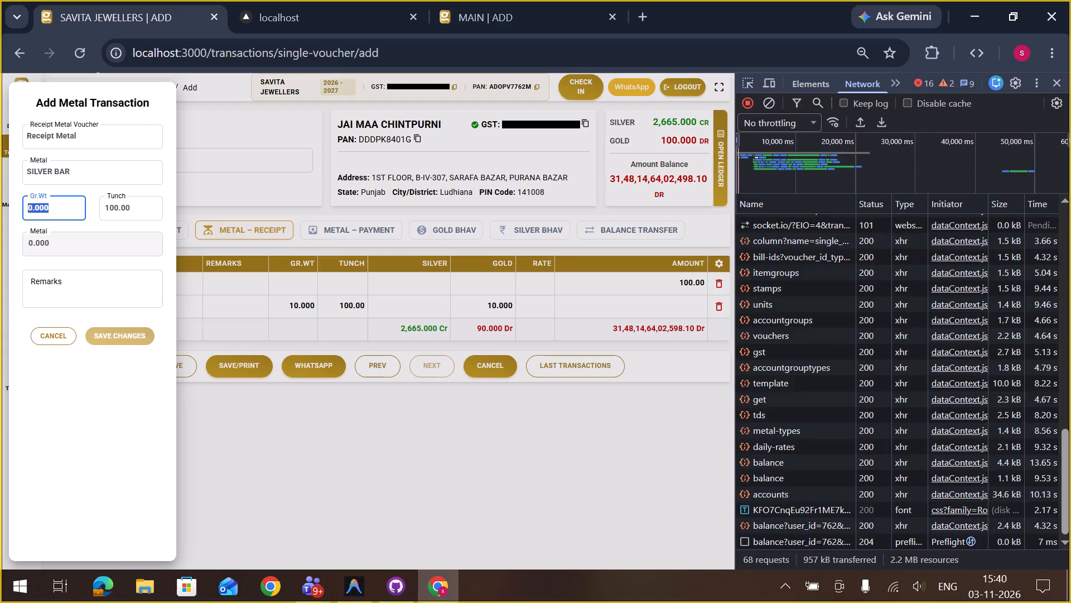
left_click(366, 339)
Open the GOLD BAR metal receipt entry for editing and examine its gross weight and tunch values.
double_click(298, 309)
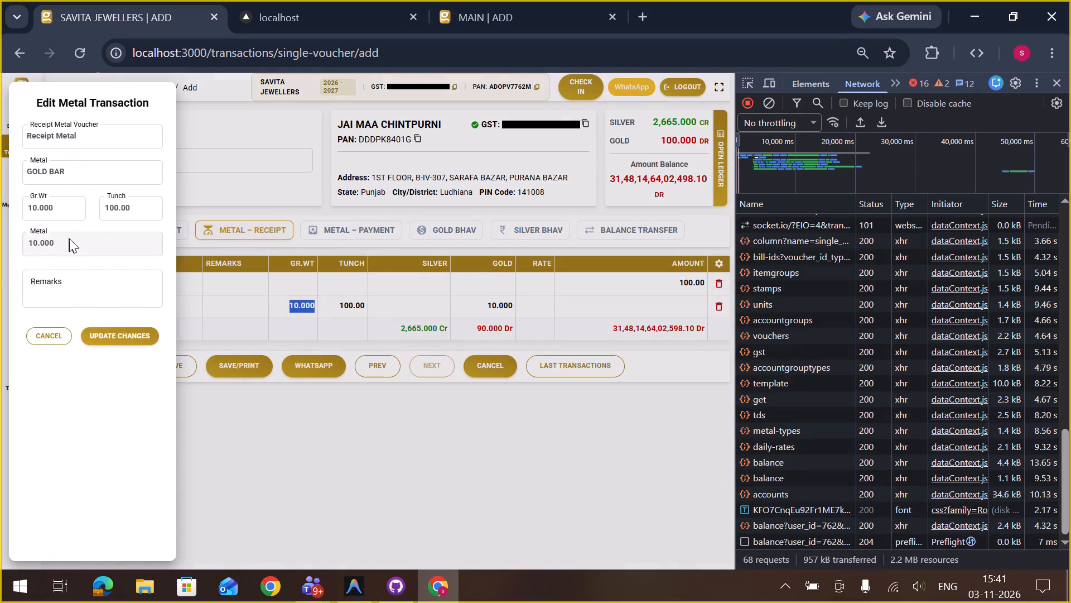
left_click(365, 312)
double_click(323, 317)
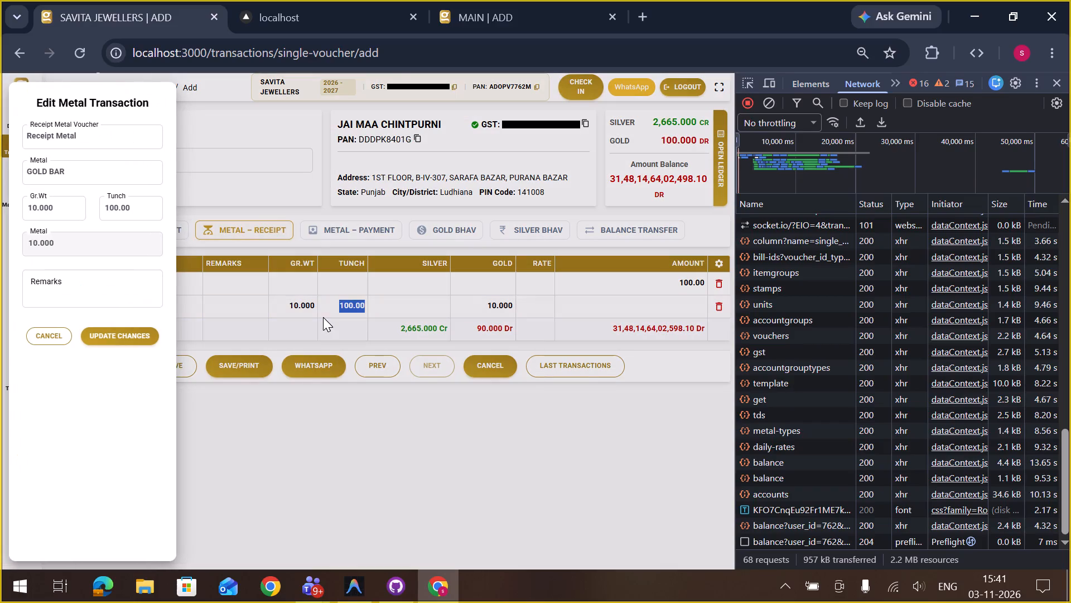
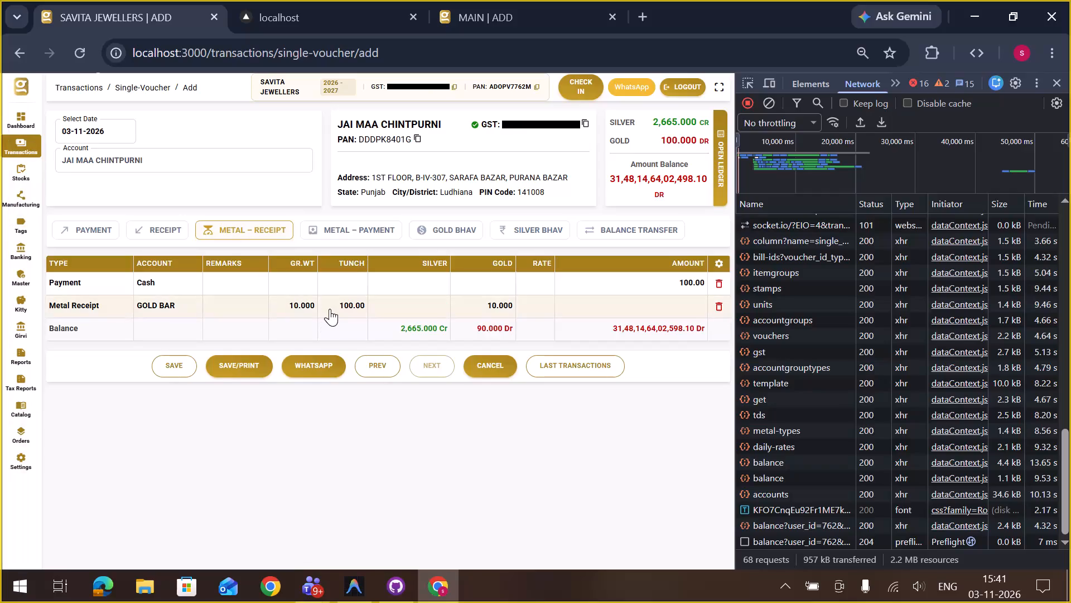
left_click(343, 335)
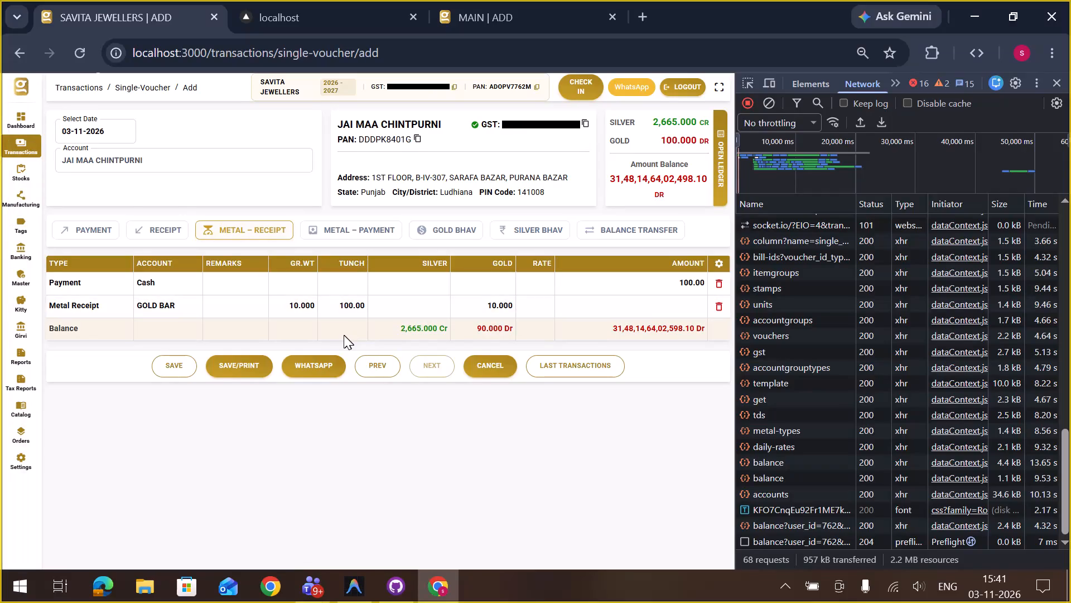
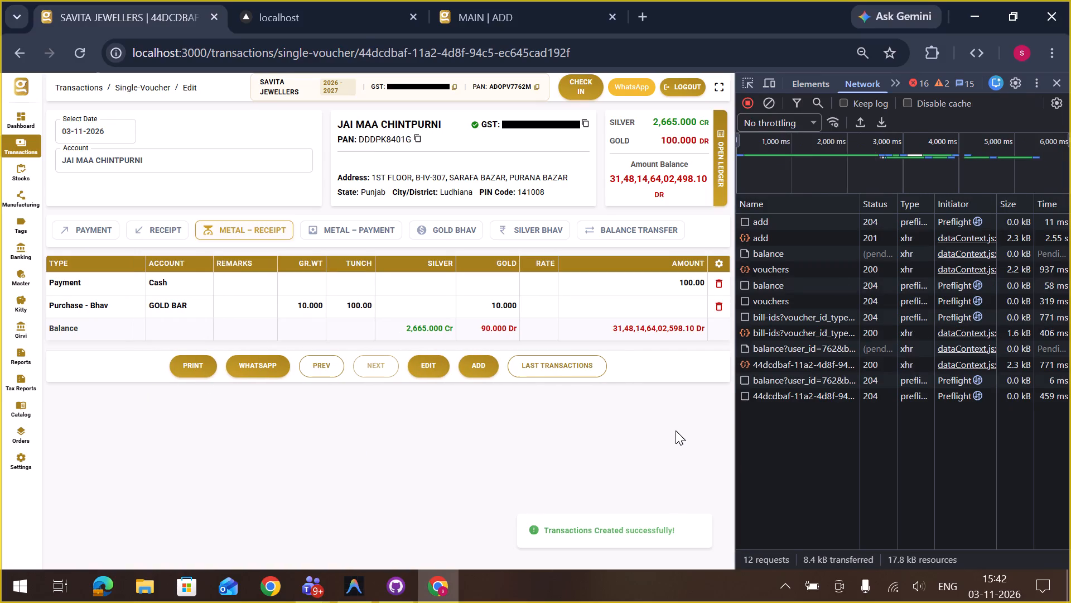
Examine the response of the successful add request in the network log.
left_click(765, 238)
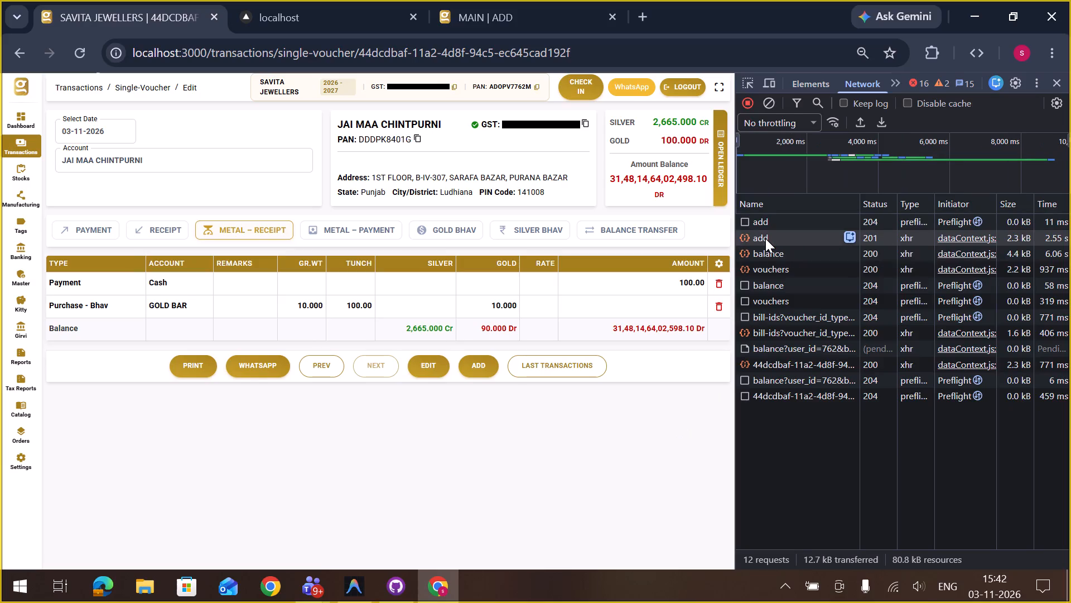
Open the account's ledger from the voucher, then close it.
left_click(722, 185)
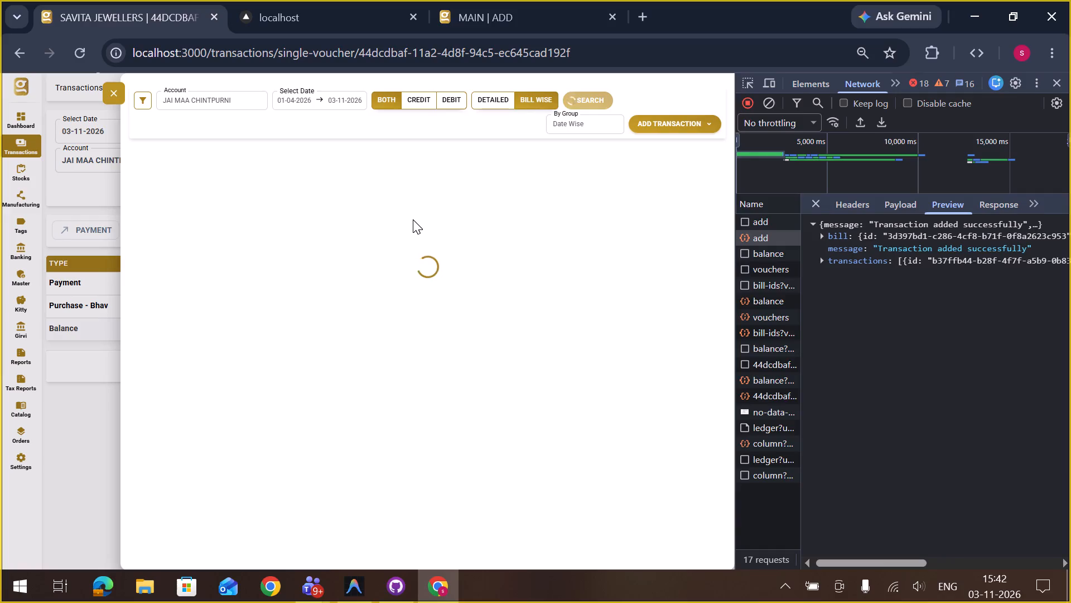
left_click(88, 436)
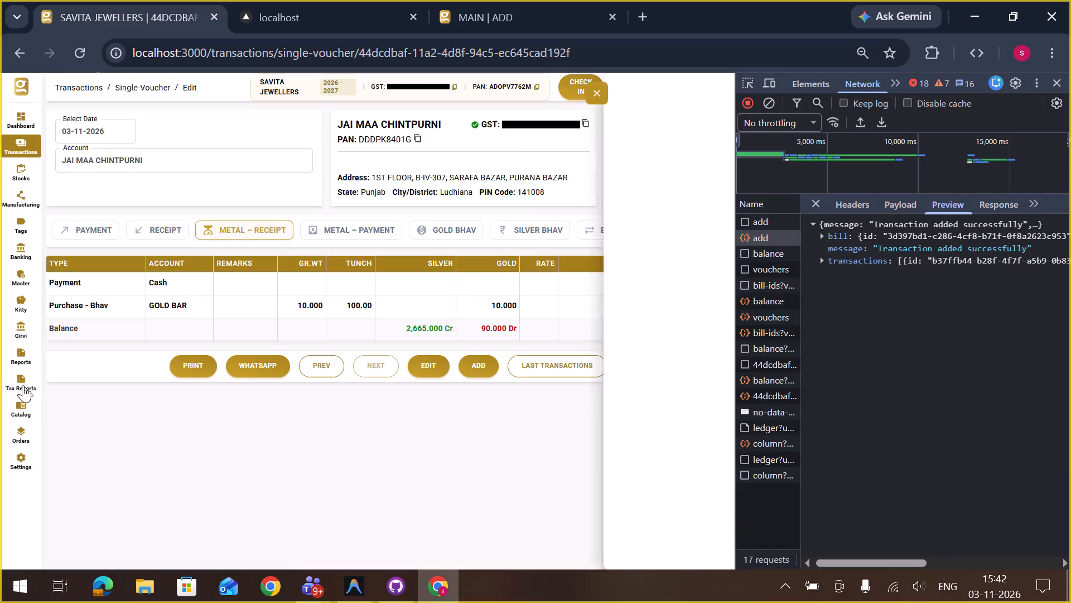
Open the Ledger report for the account JAI MAA CHINTPURNI and close the network request preview.
left_click(10, 357)
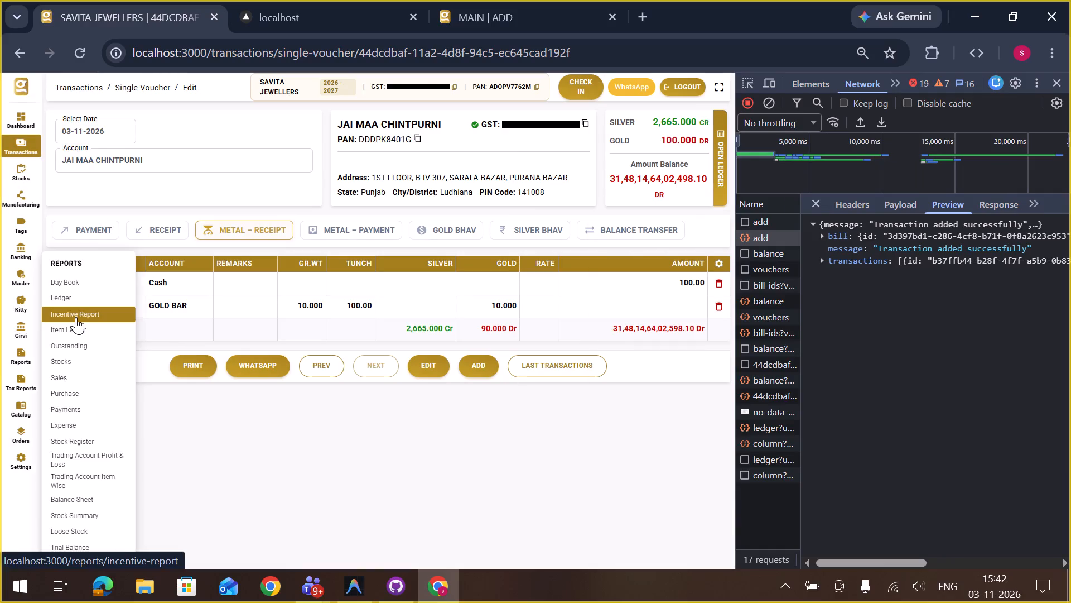
left_click(84, 298)
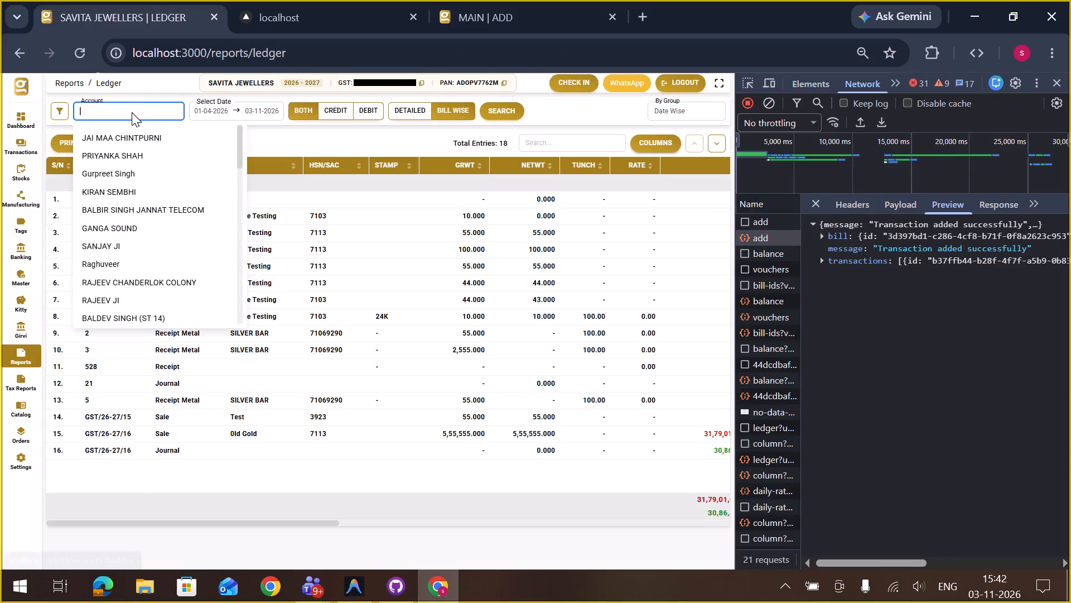
left_click(127, 141)
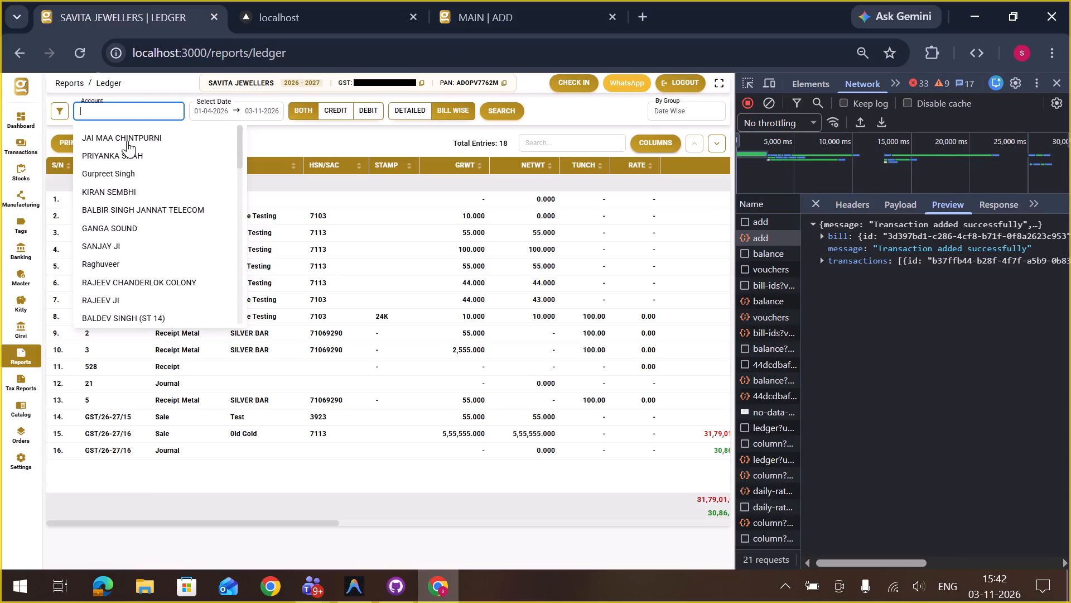
left_click(127, 141)
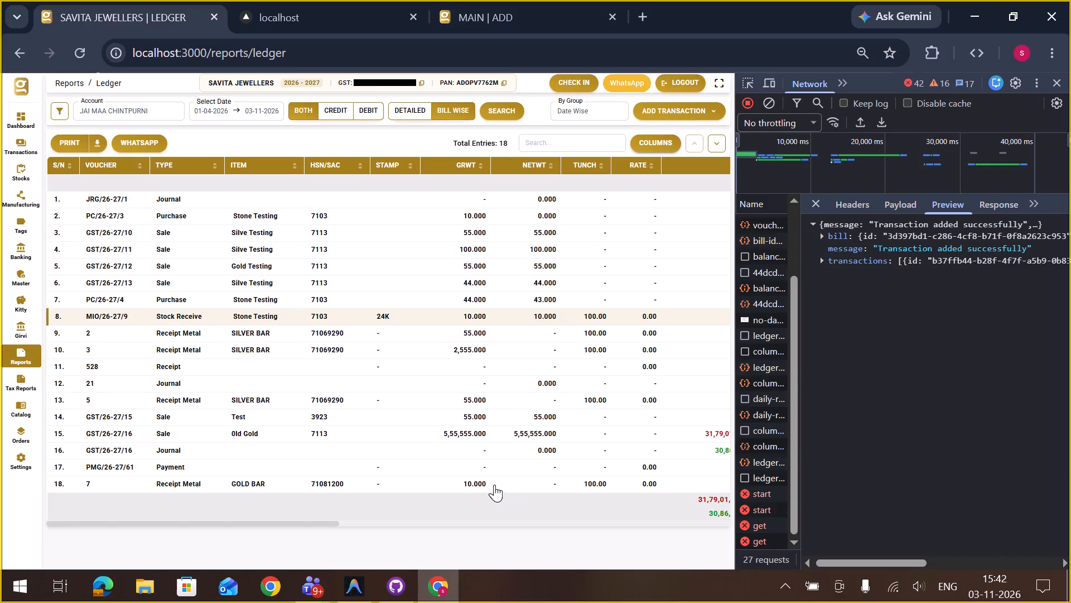
left_click(815, 202)
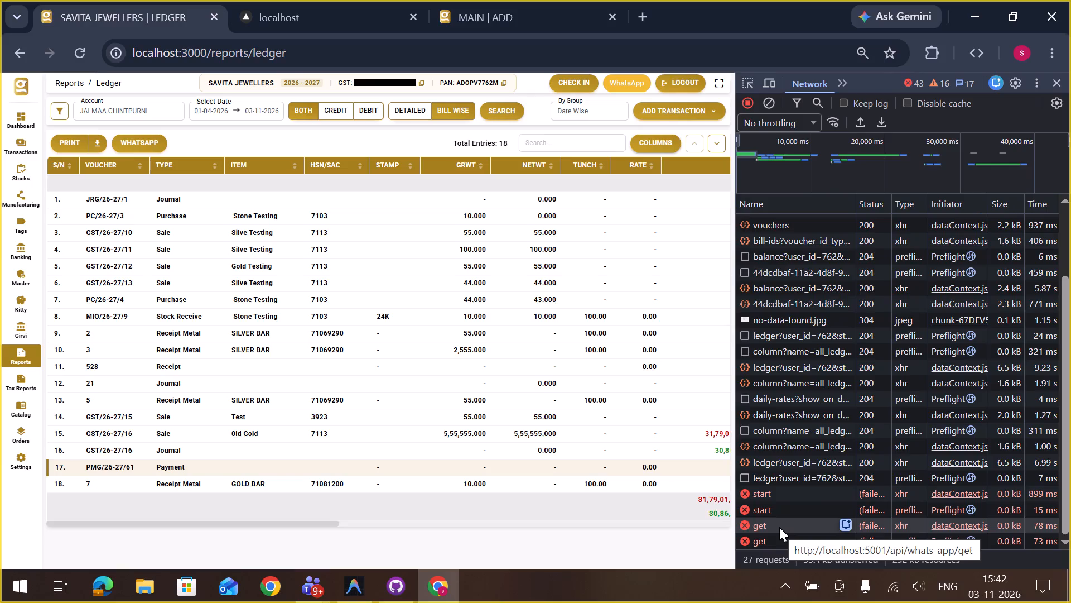
Inspect the response previews of the failed get and start requests in the network log.
left_click(779, 527)
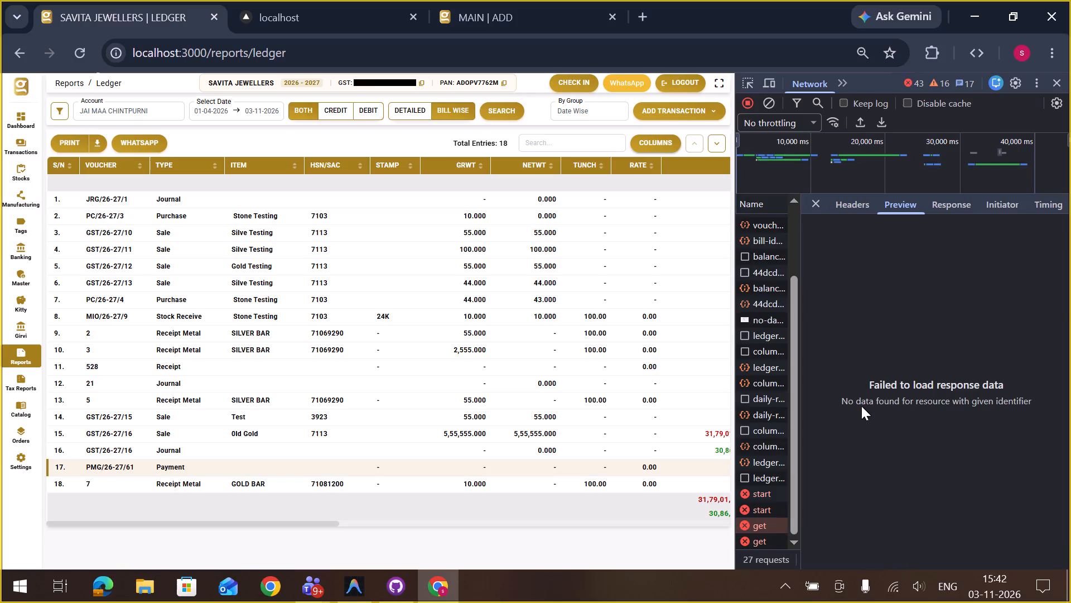
left_click(817, 205)
scroll(818, 524, "down", 1)
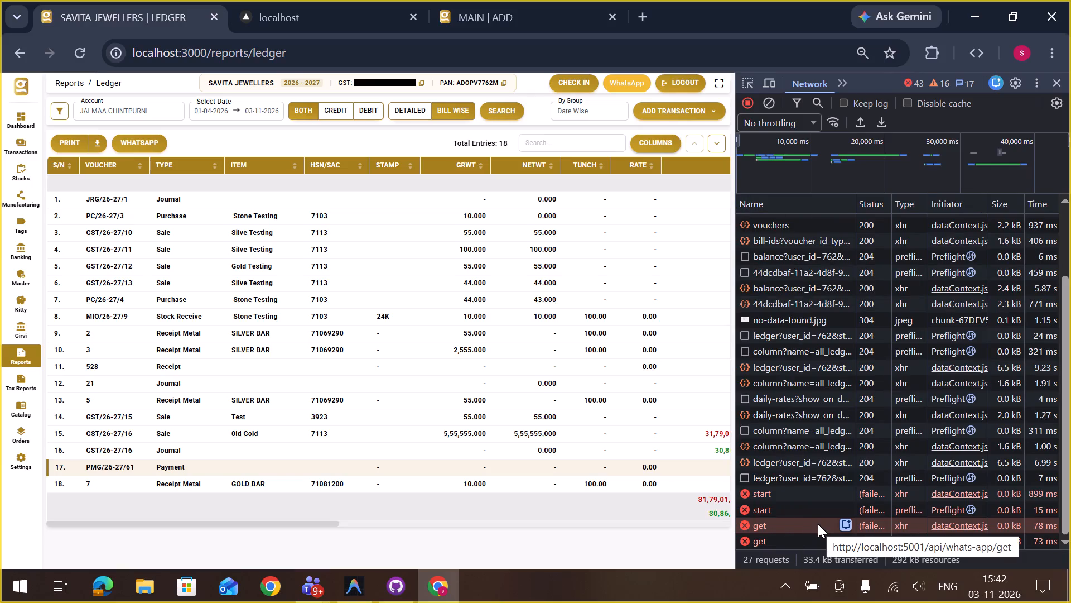
scroll(818, 524, "down", 1)
left_click(768, 504)
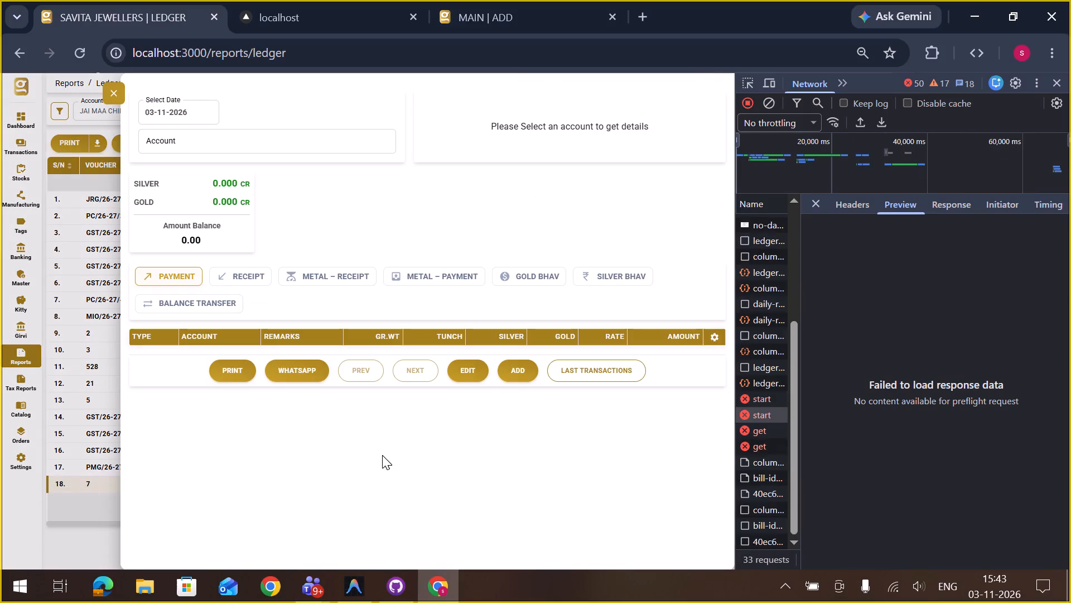
Clear the recorded requests from the network log.
left_click(774, 106)
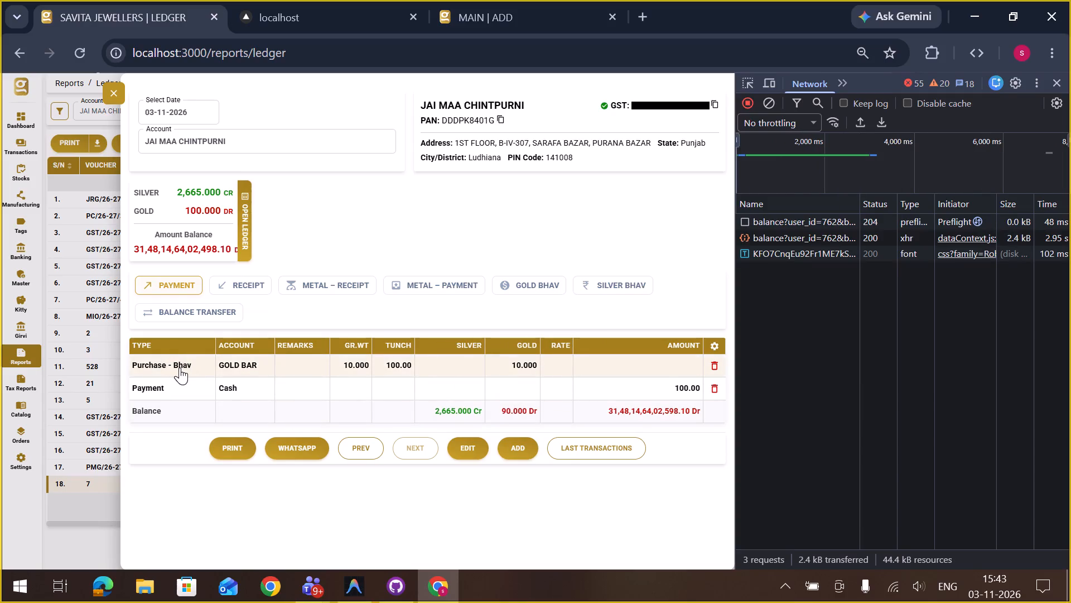
Open the JAI MAA CHINTPURNI voucher with the GOLD BAR and Cash payment entries for editing.
left_click(468, 447)
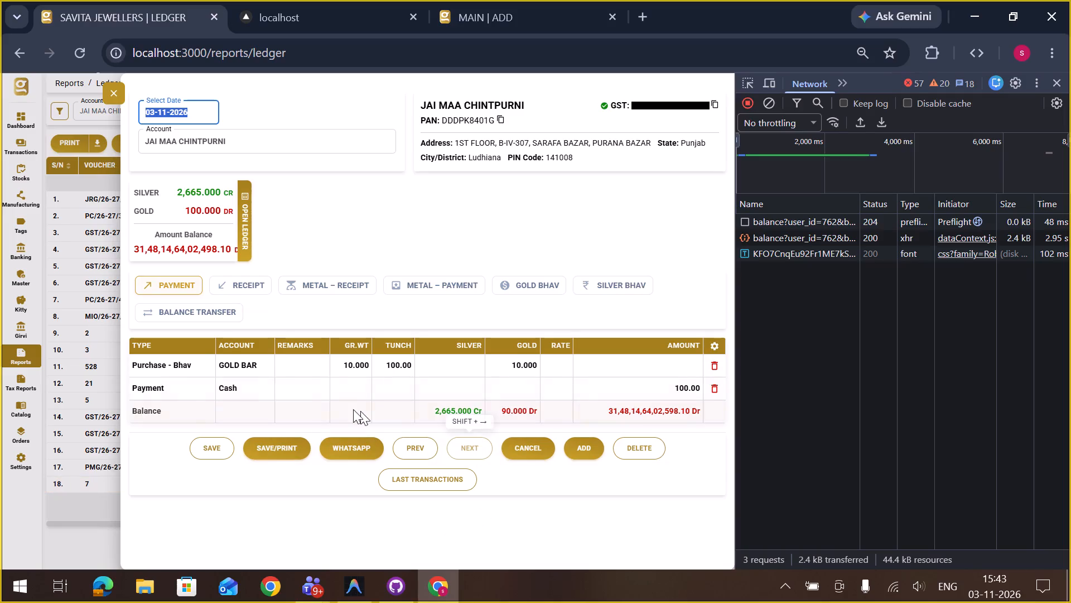
Change the voucher's GOLD BAR metal entry to SILVER BAR with a gross weight of 12, and save the voucher.
left_click(315, 368)
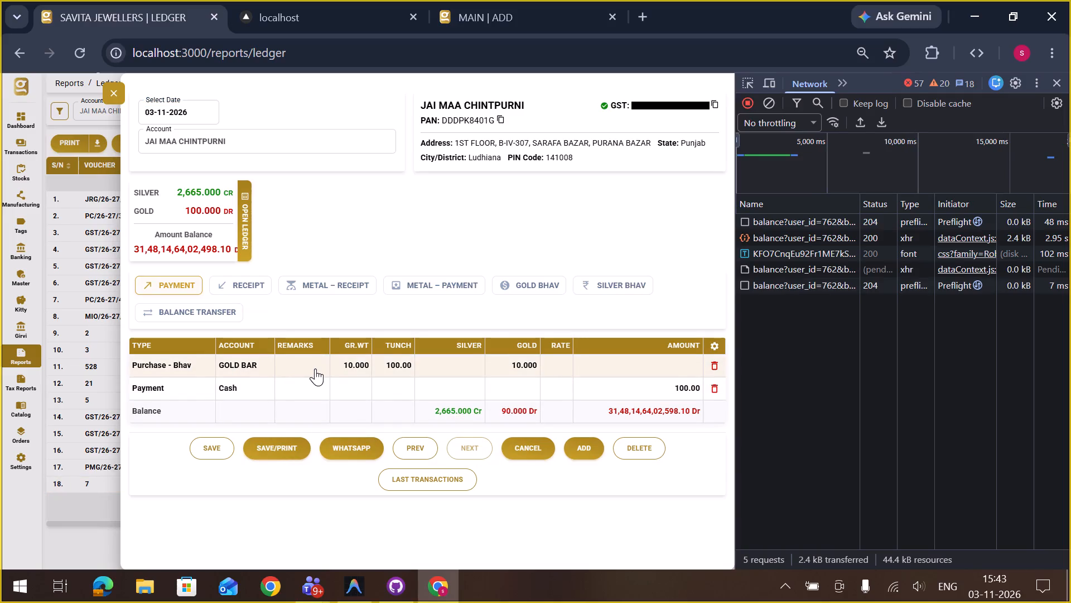
double_click(315, 368)
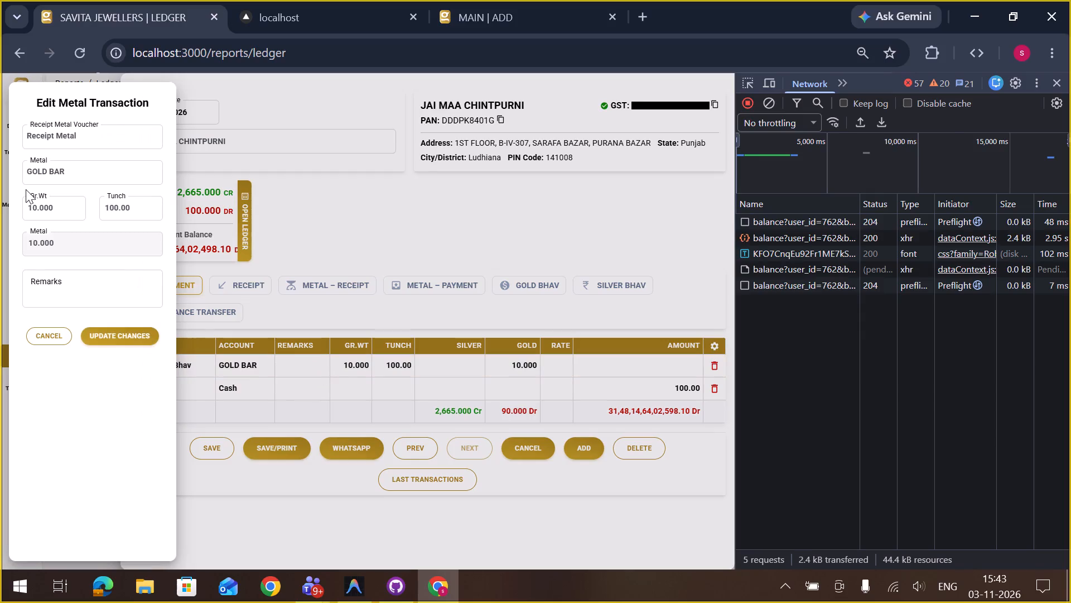
left_click(59, 214)
key("BackSpace")
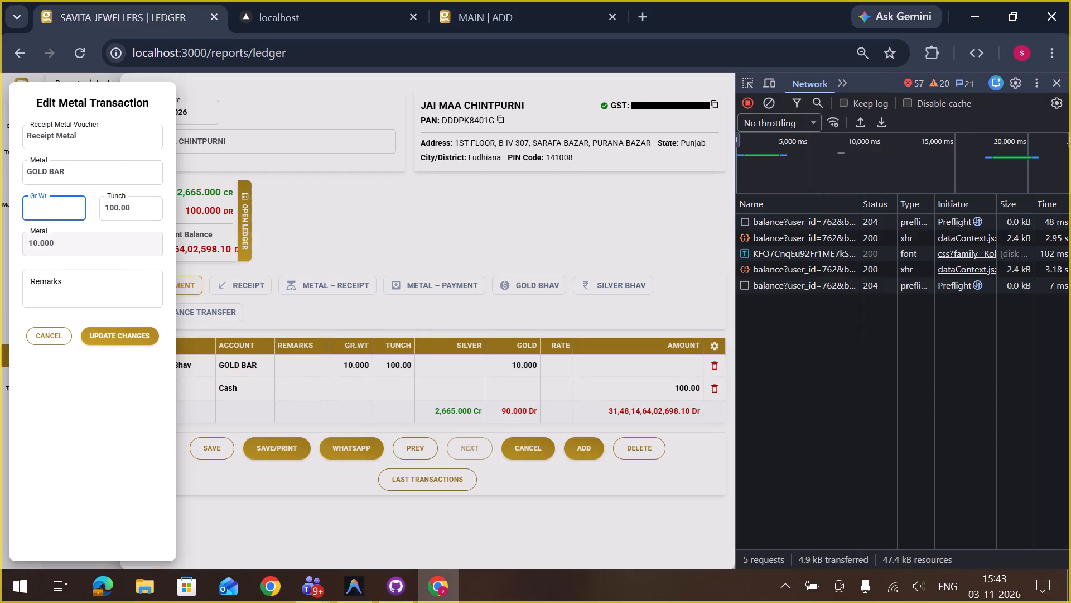
type("12")
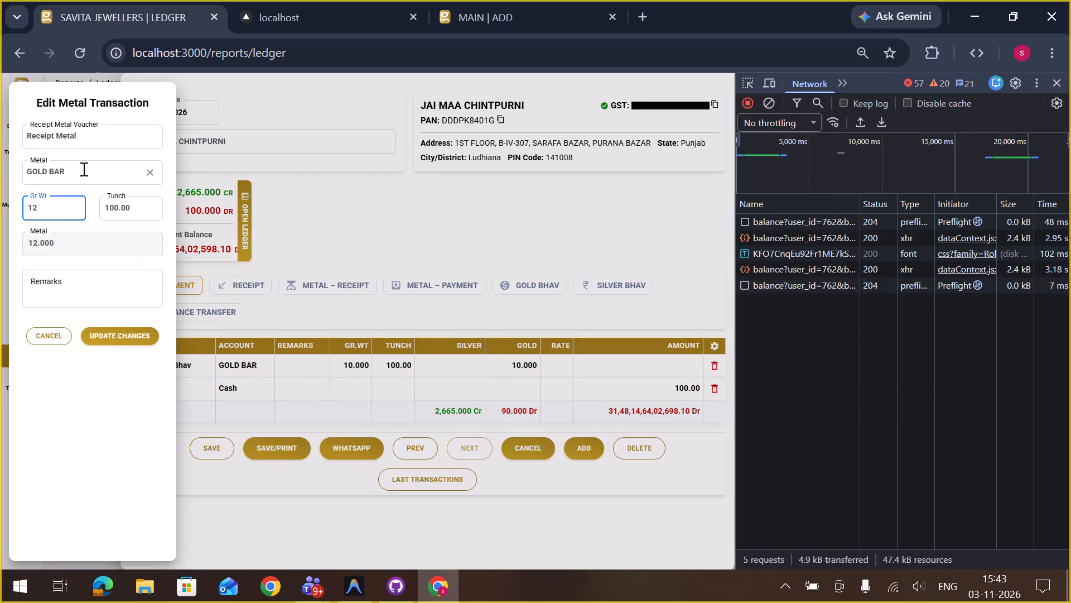
left_click(83, 169)
left_click(64, 200)
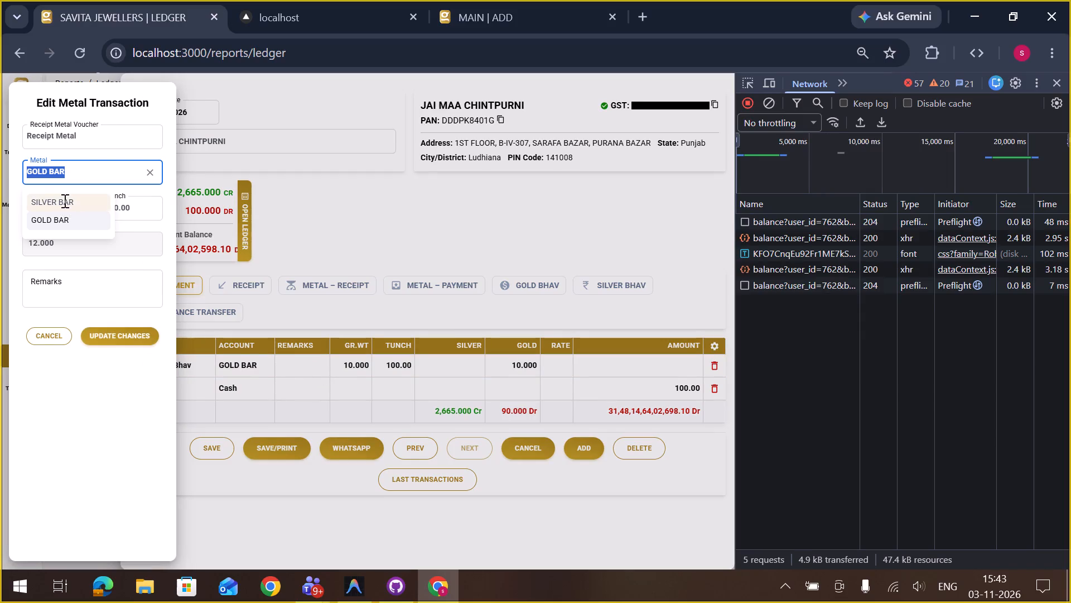
left_click(124, 339)
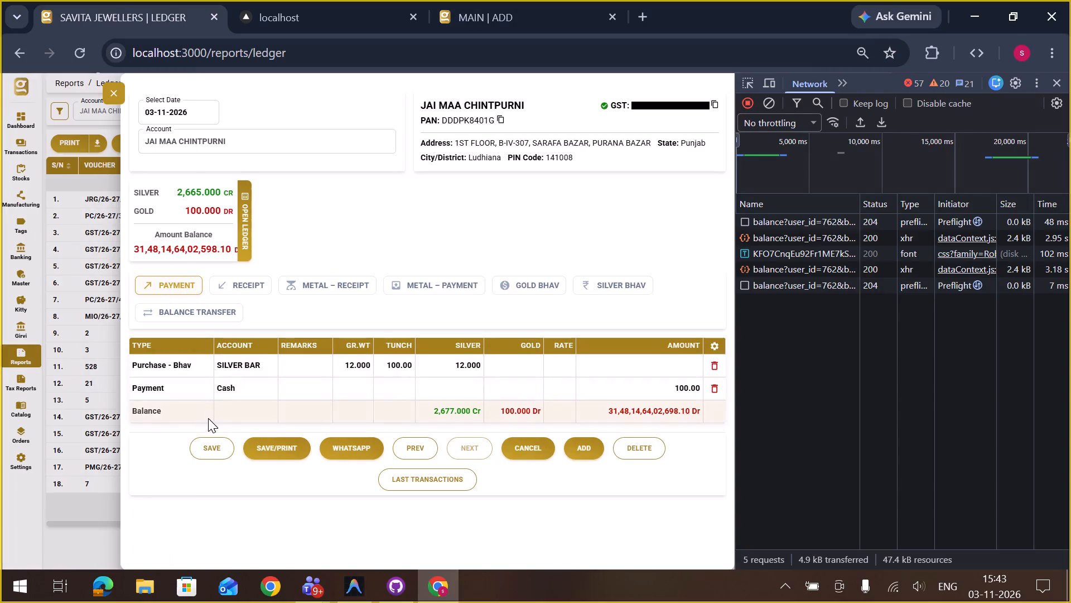
left_click(221, 446)
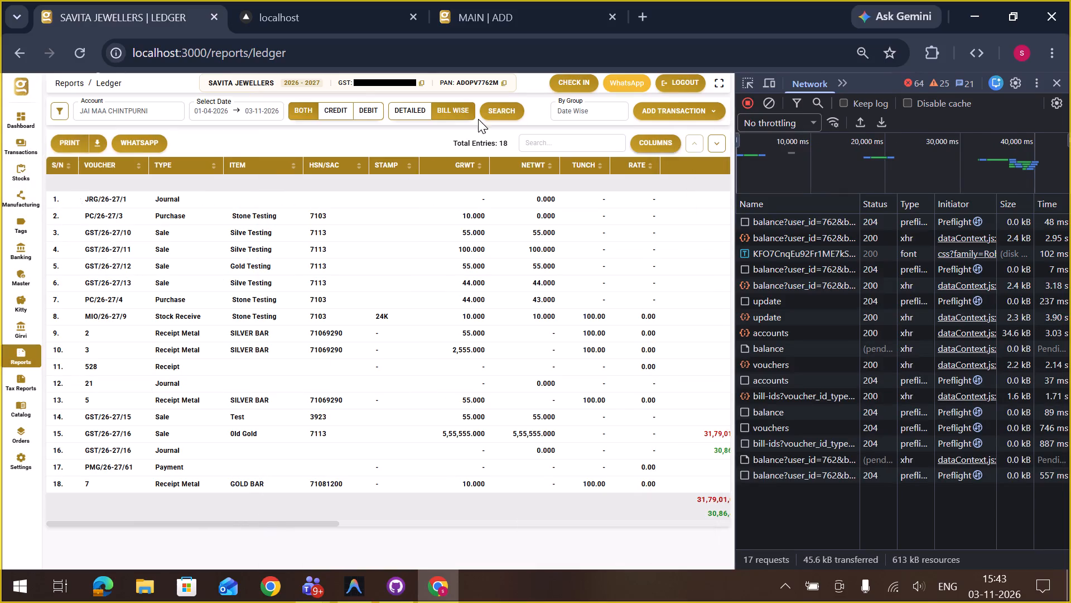
Refresh the account's Ledger report and, with the network log cleared, open the Bhav Purchase voucher 8 from its row.
left_click(509, 115)
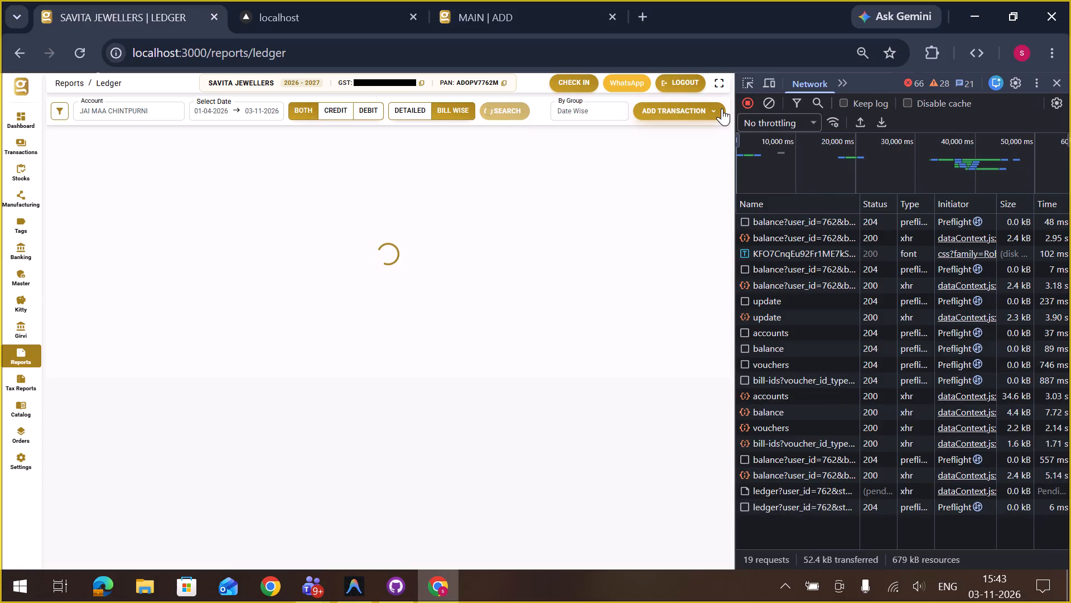
left_click(768, 102)
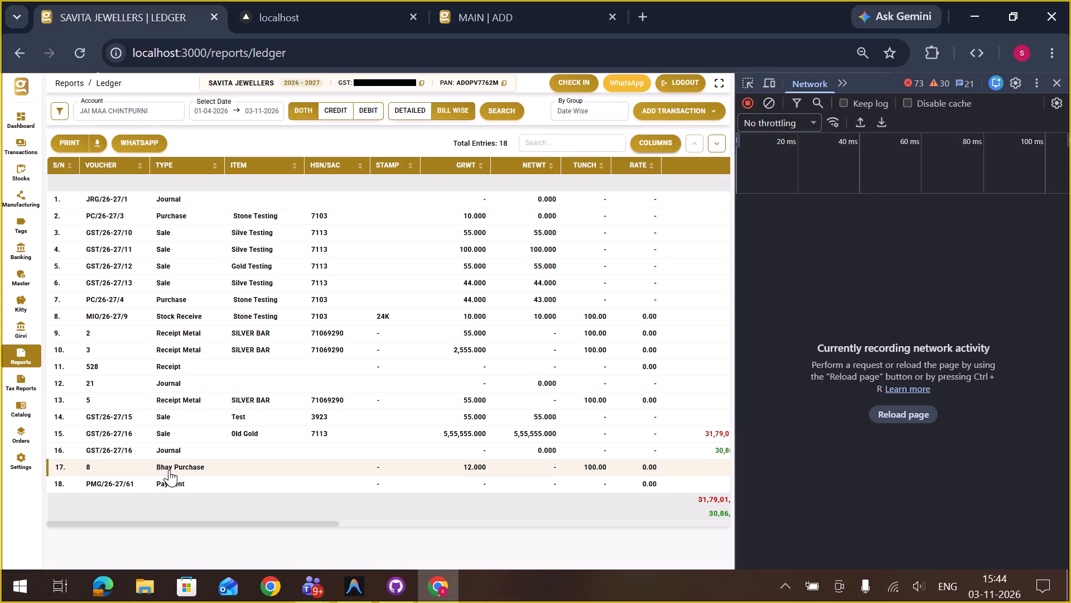
left_click(199, 471)
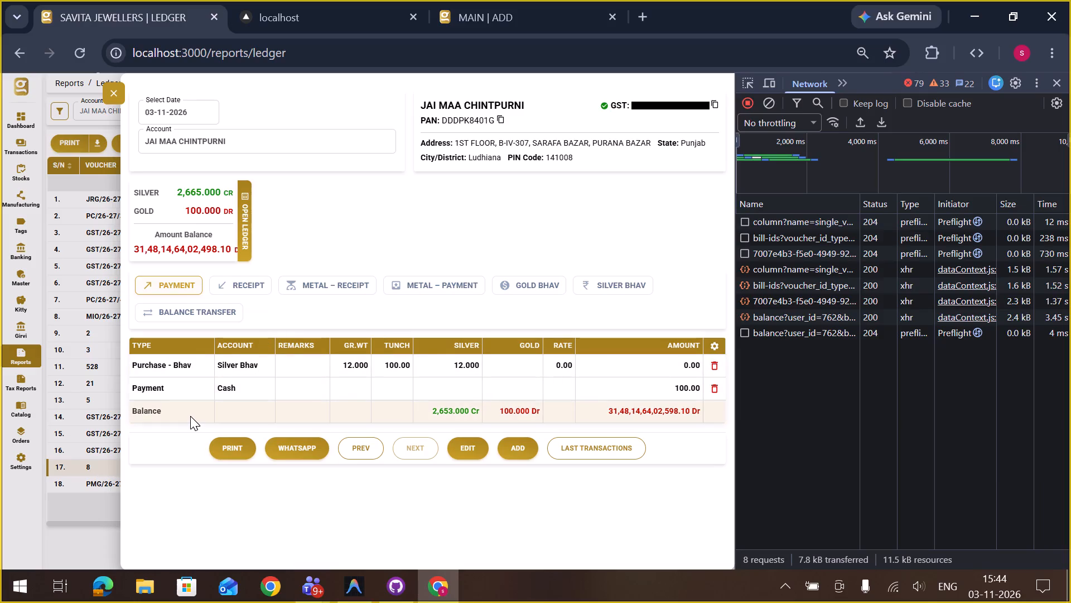
Close the saved voucher and return to the full ledger list.
left_click(61, 496)
left_click(101, 441)
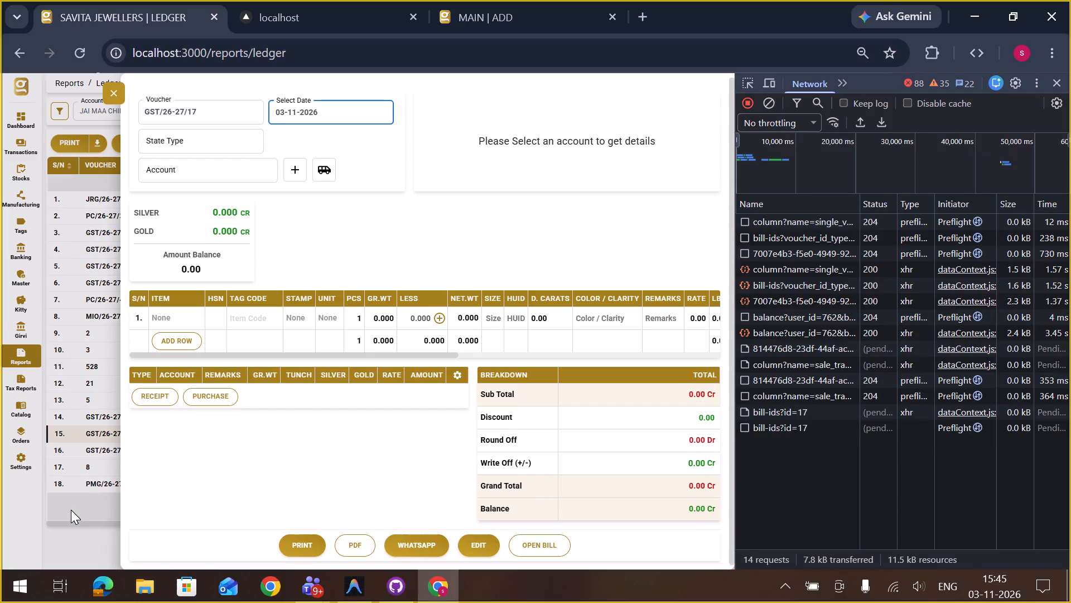
left_click(71, 510)
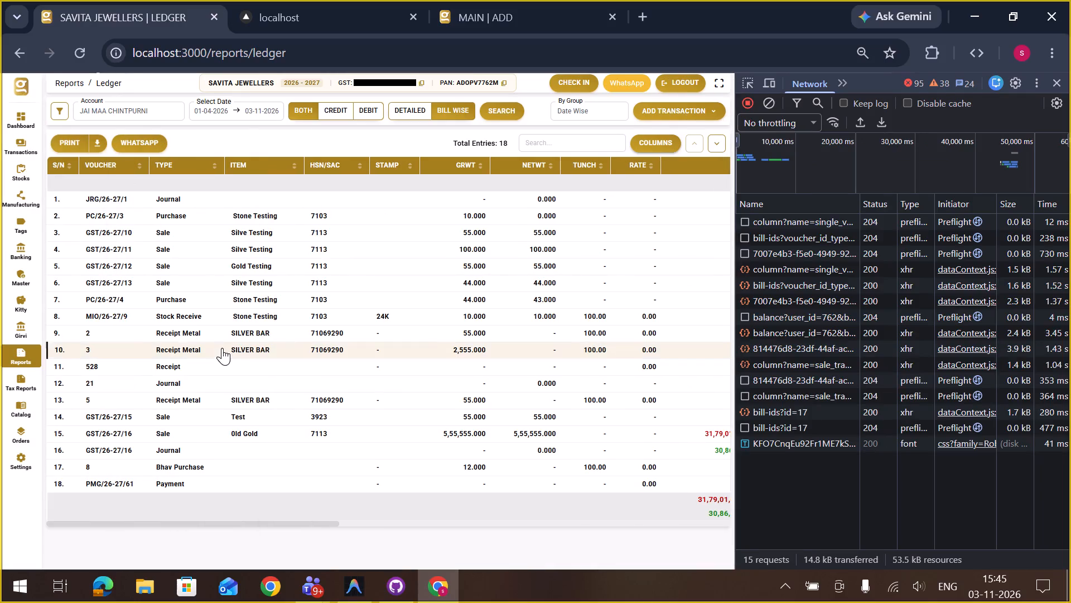
View the SILVER BAR metal receipt in voucher 3 from the ledger, then return to the ledger.
left_click(277, 352)
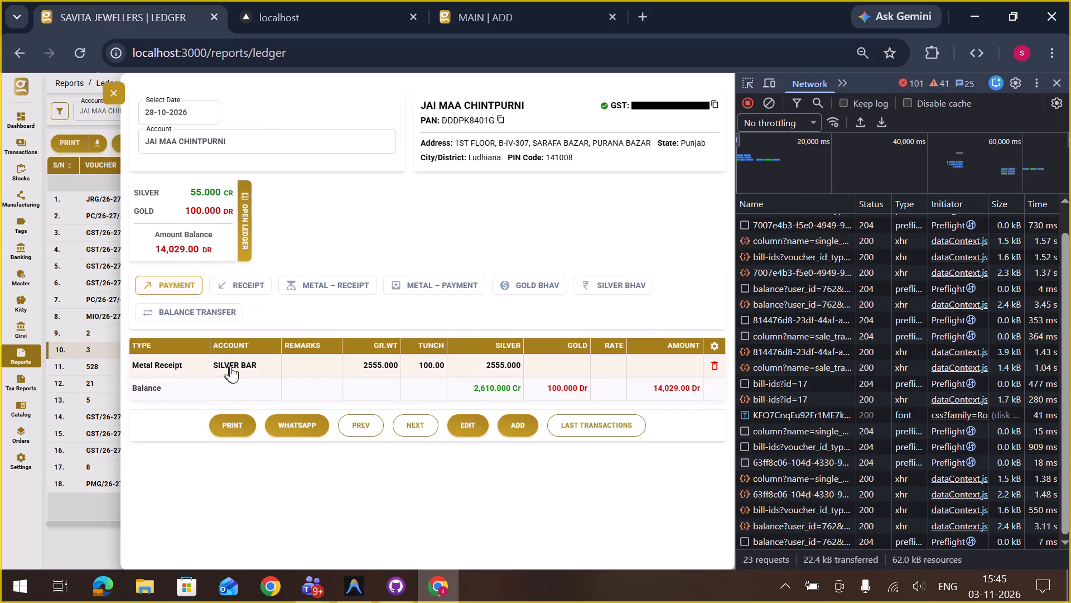
left_click(86, 387)
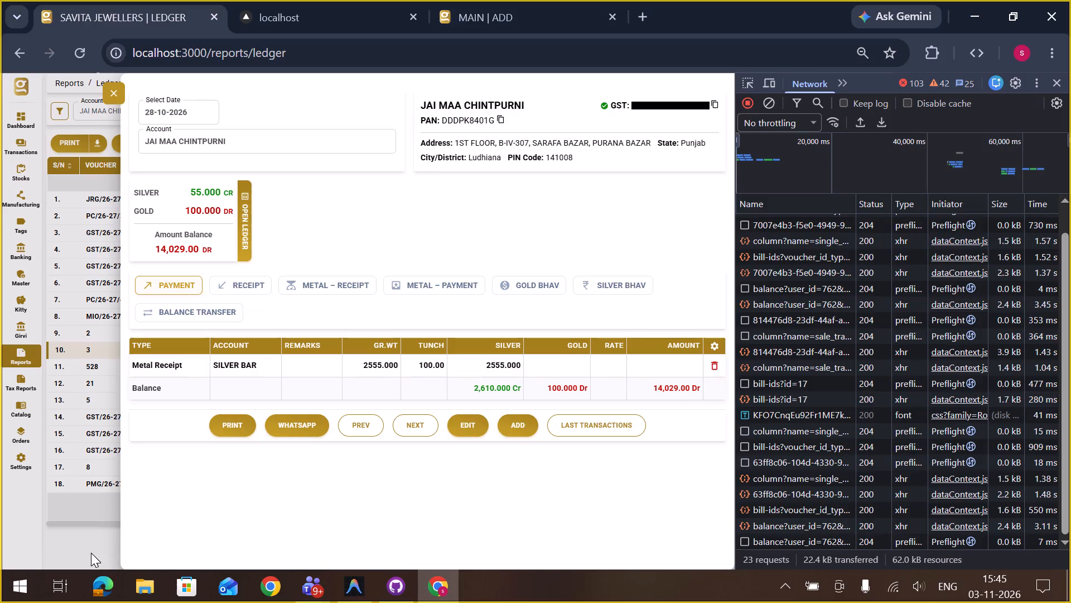
left_click(91, 553)
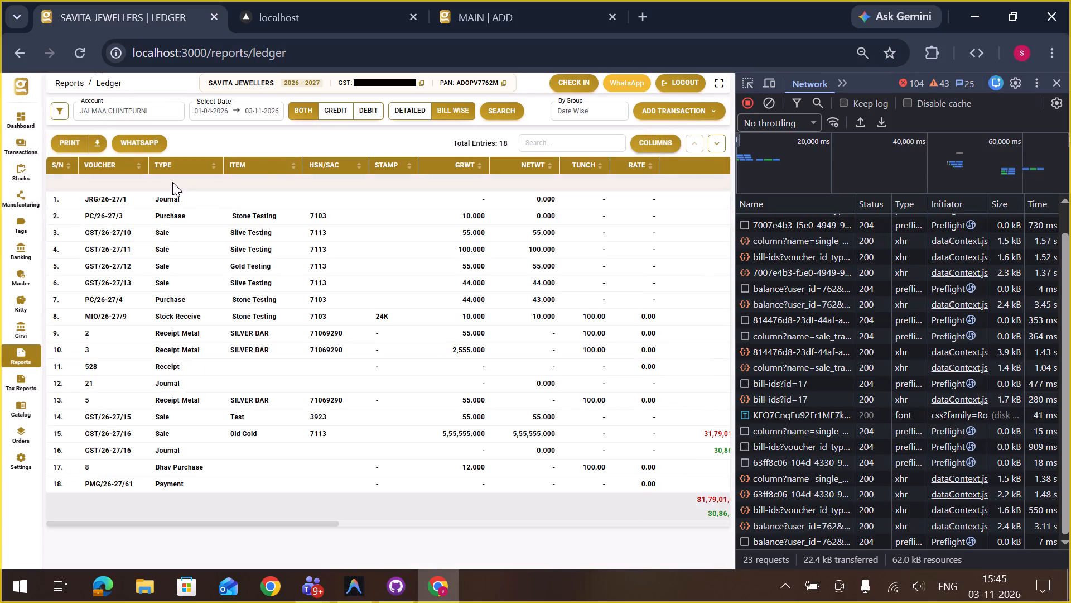
left_click(276, 143)
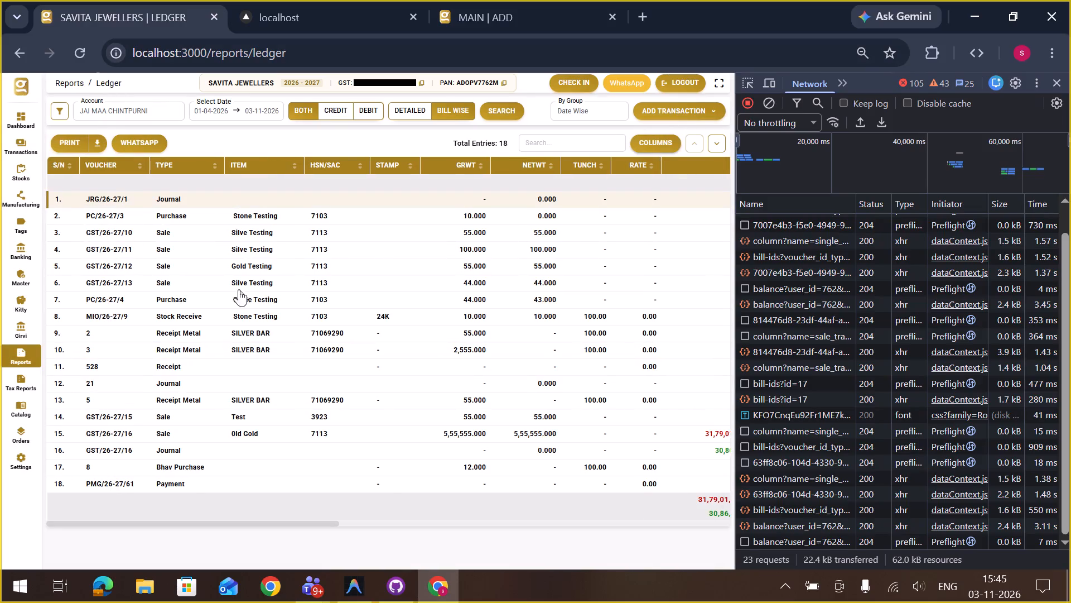
Open Bhav Purchase voucher 8 from the ledger for editing.
left_click(203, 467)
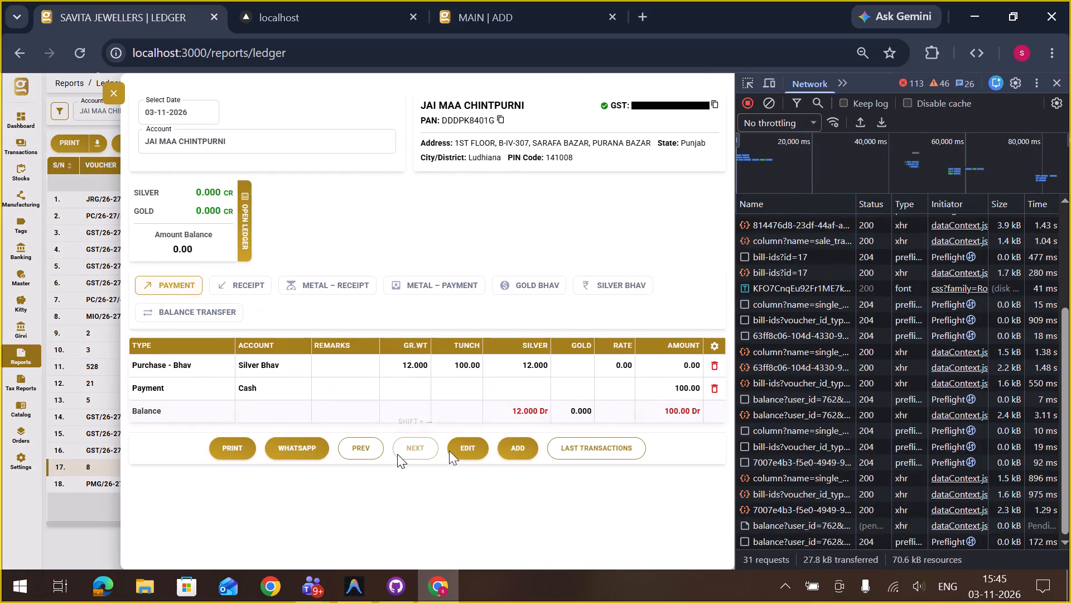
left_click(468, 451)
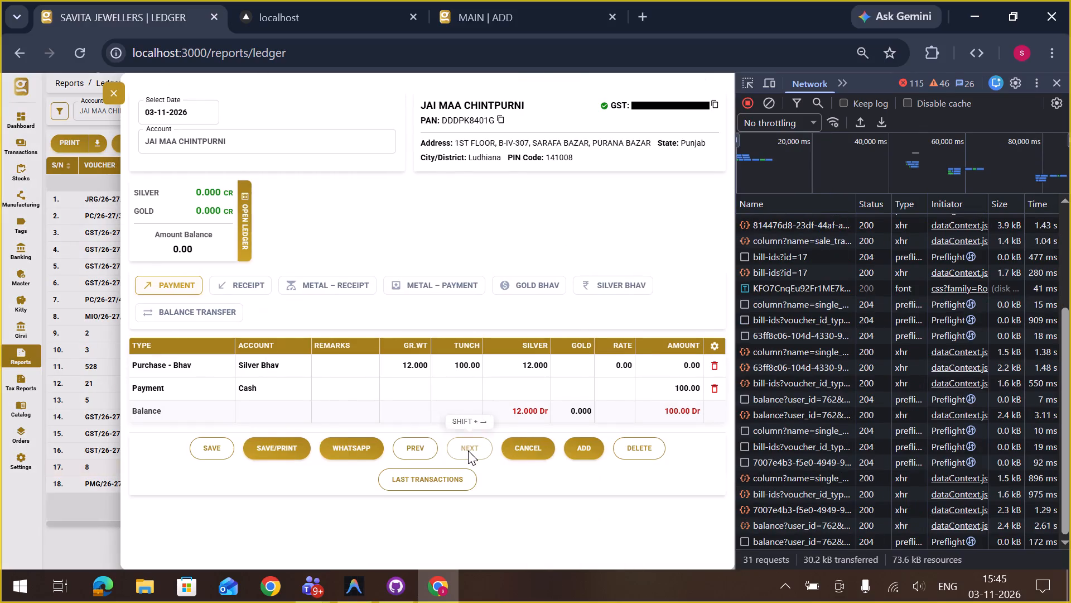
Examine the Silver Bhav purchase entry's edit form, reopening it to compare its fields with the voucher row.
left_click(268, 368)
double_click(268, 368)
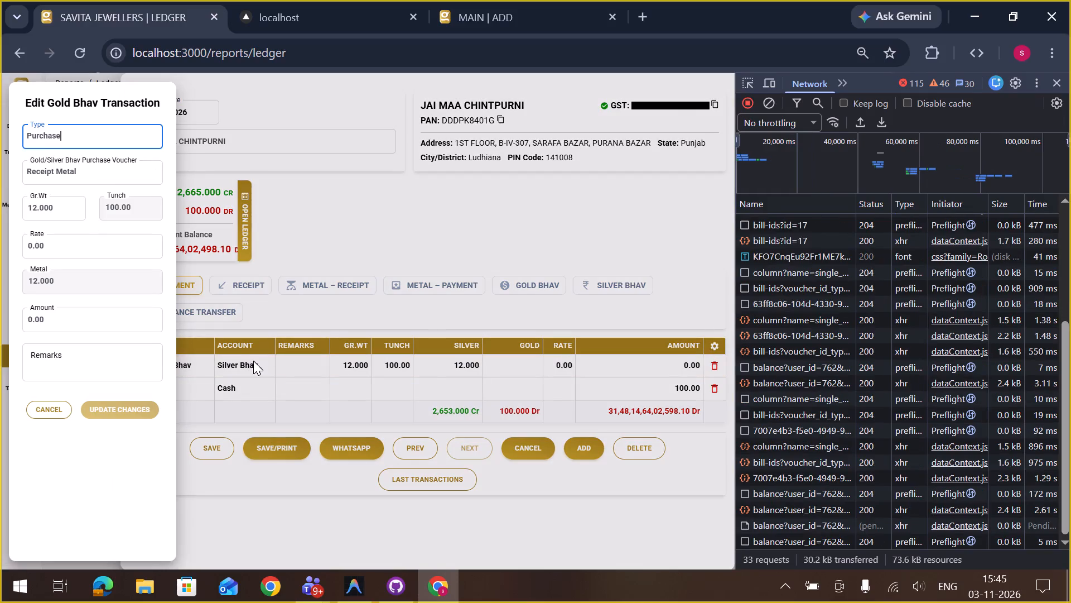
left_click(55, 213)
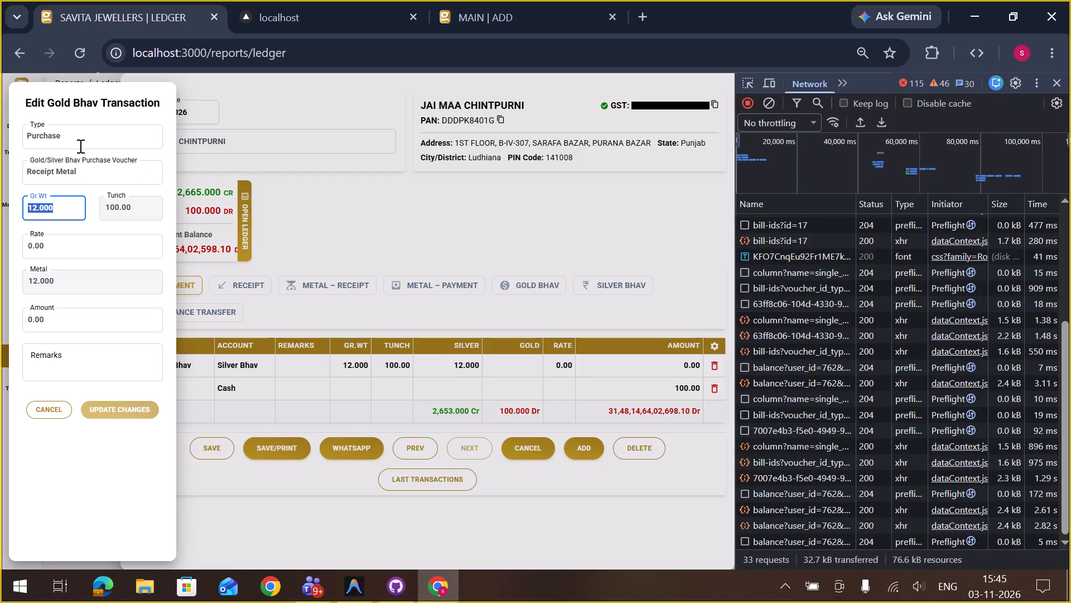
left_click(296, 229)
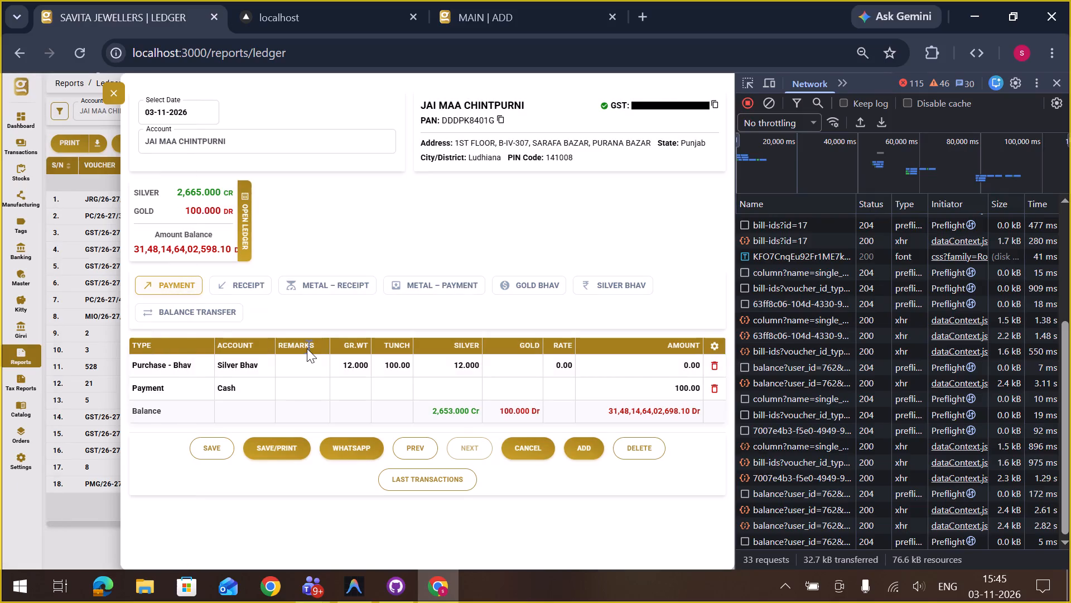
double_click(354, 366)
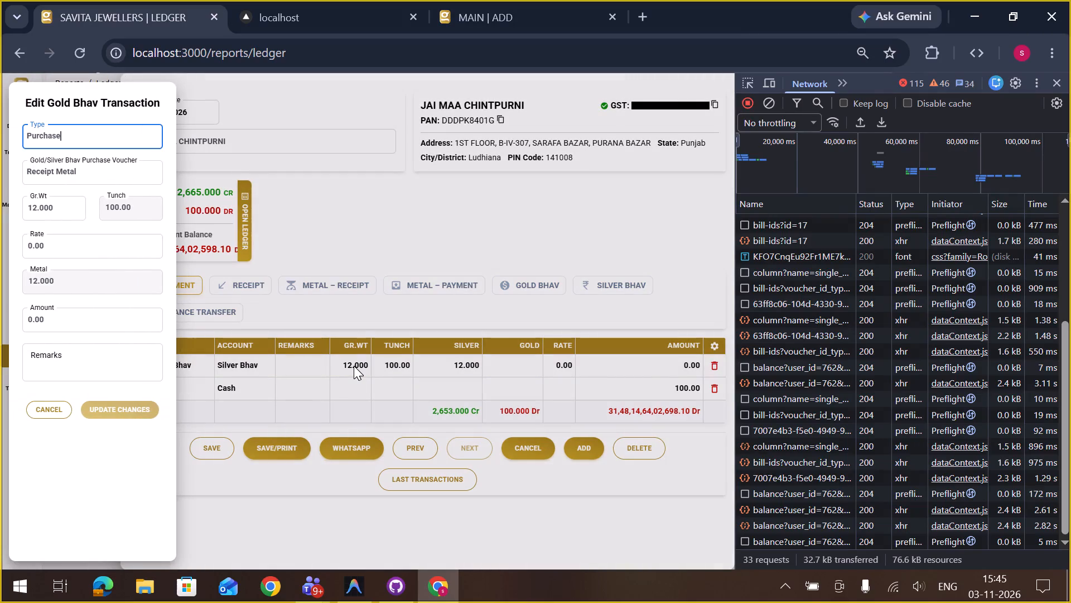
left_click(370, 314)
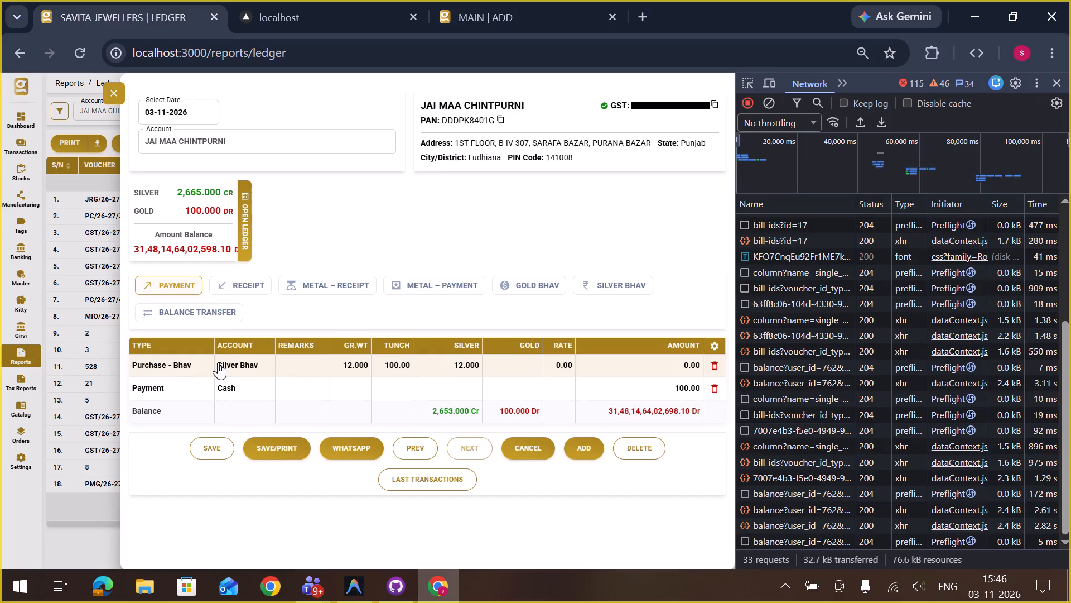
double_click(227, 362)
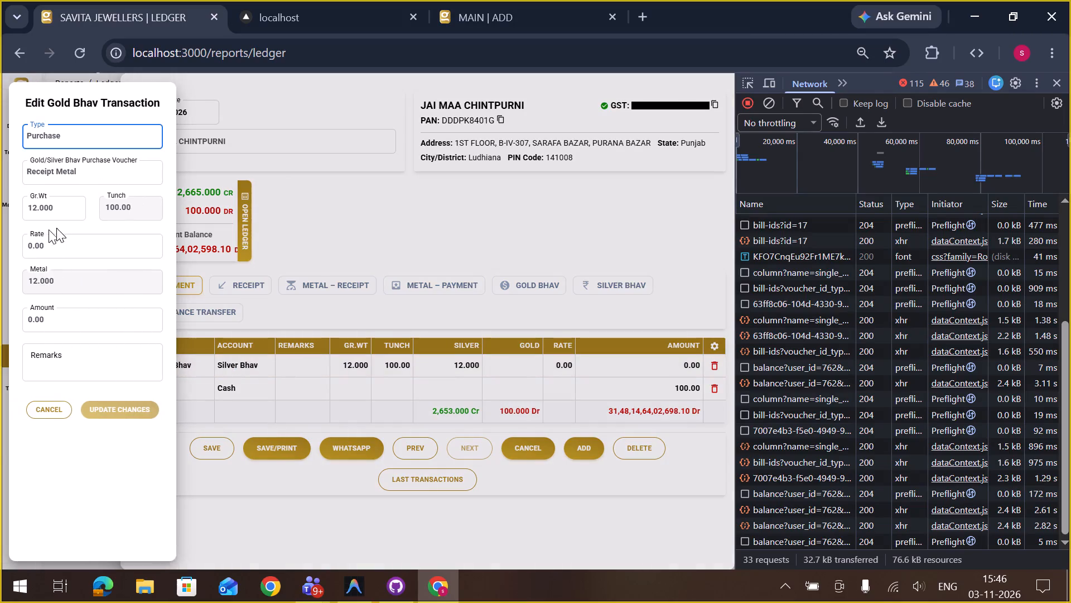
left_click(292, 259)
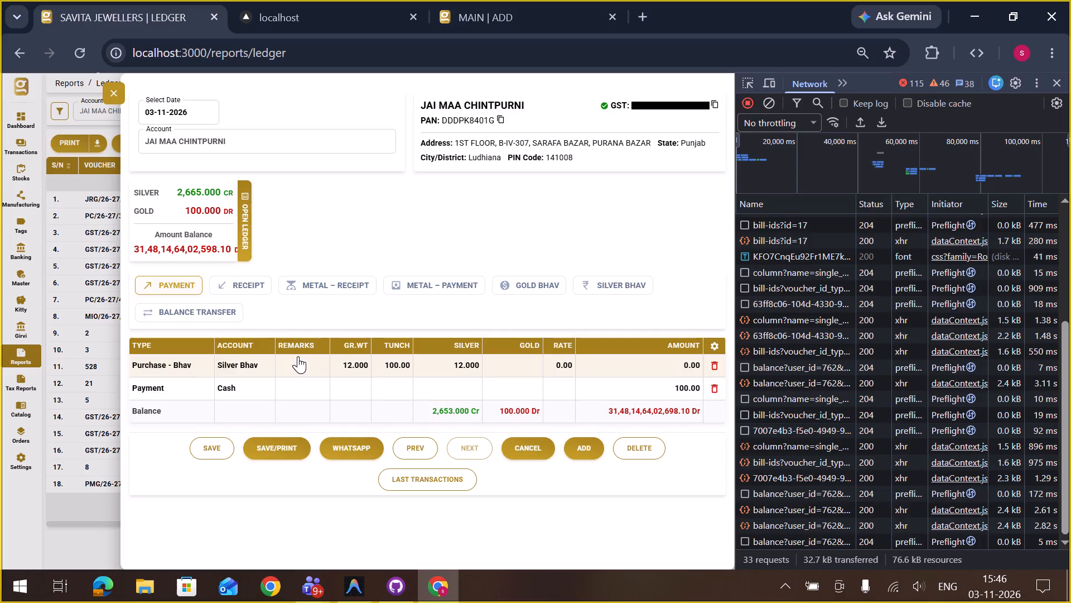
double_click(355, 363)
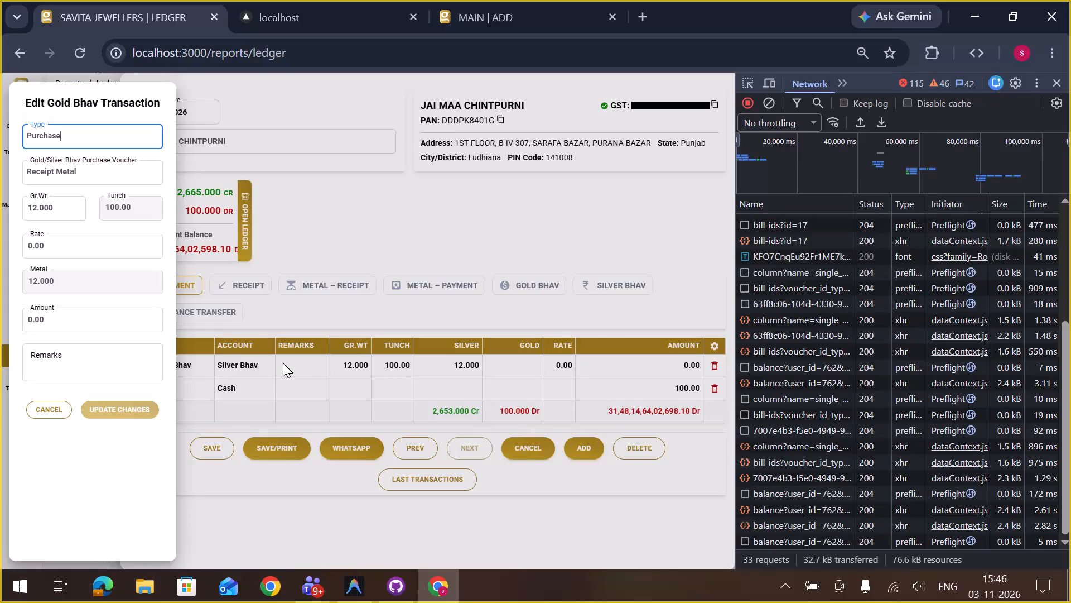
left_click(308, 378)
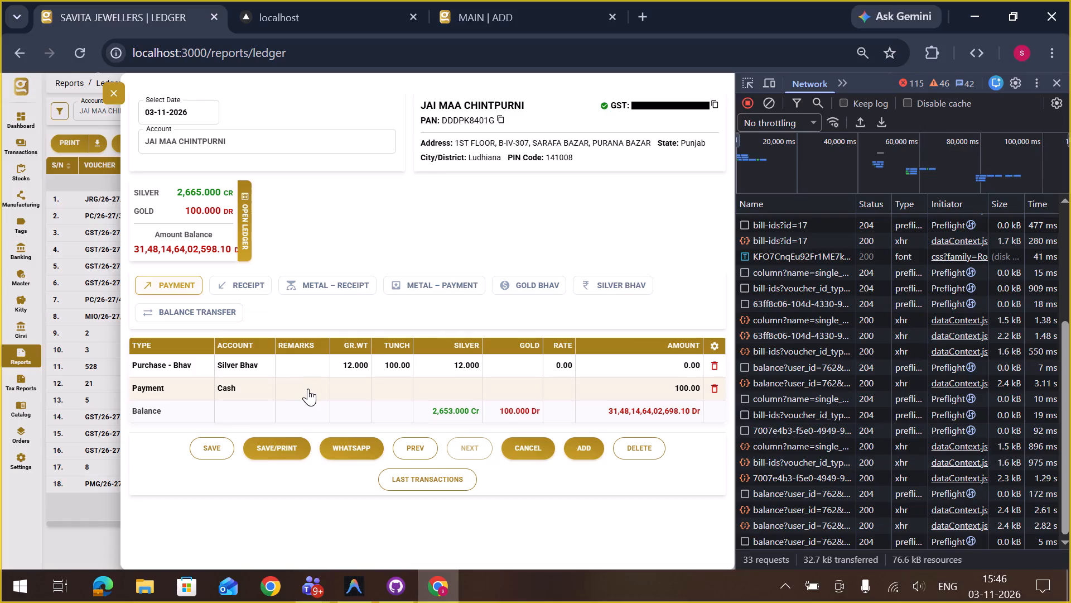
Set the Silver Bhav purchase entry's rate to 1,200 and save the voucher.
double_click(311, 354)
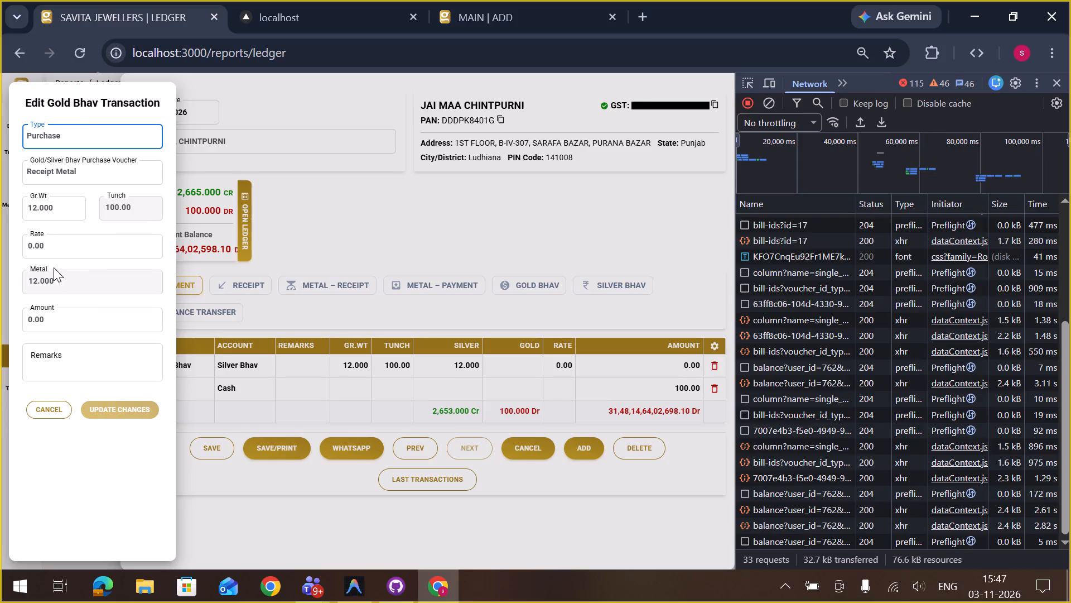
left_click(66, 251)
key("BackSpace")
type("1200")
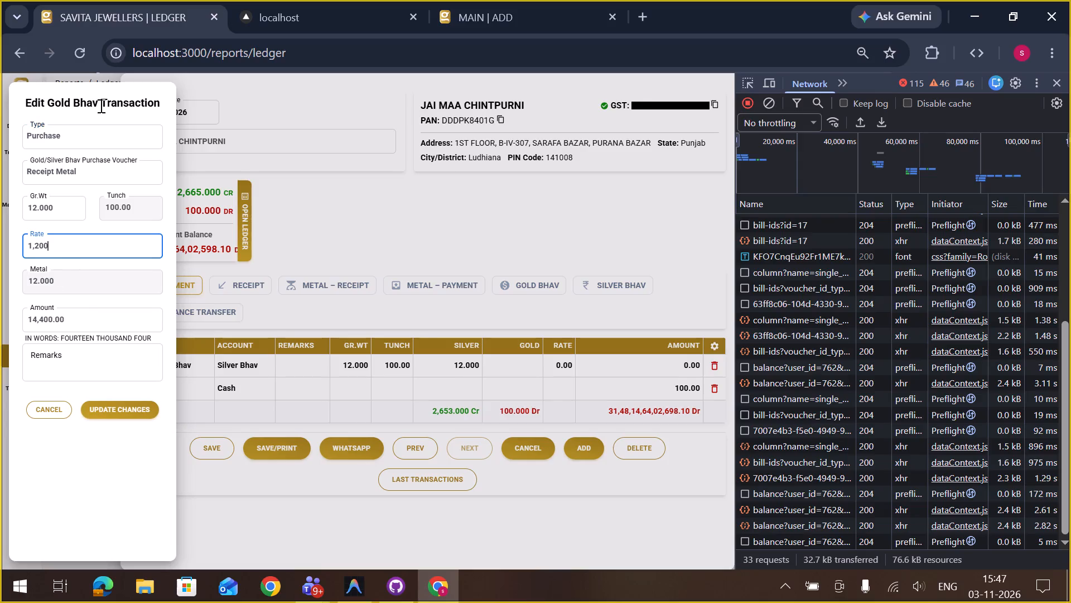
left_click(101, 310)
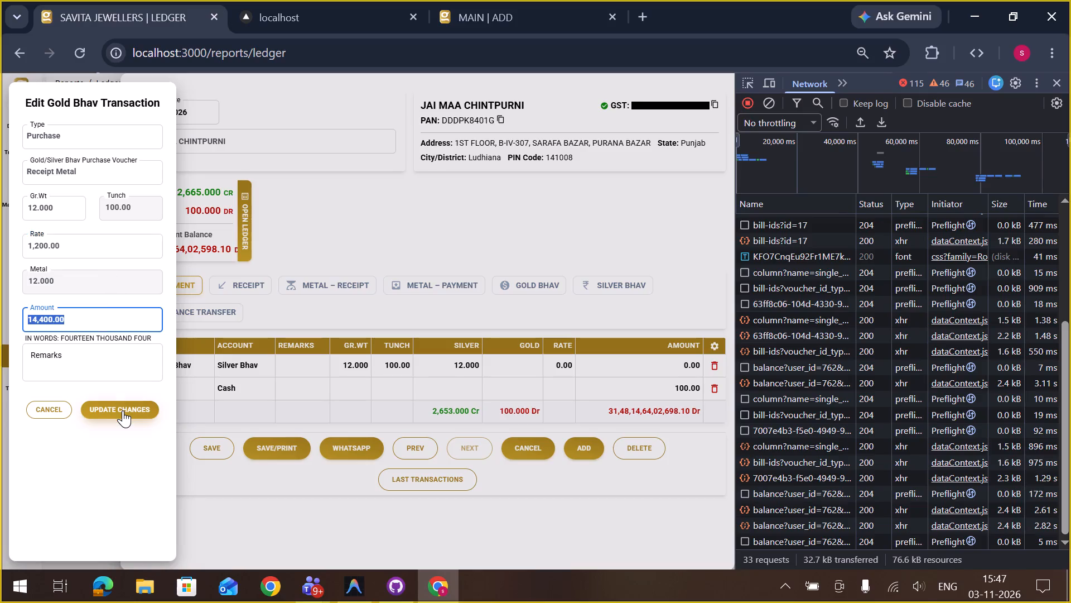
left_click(123, 410)
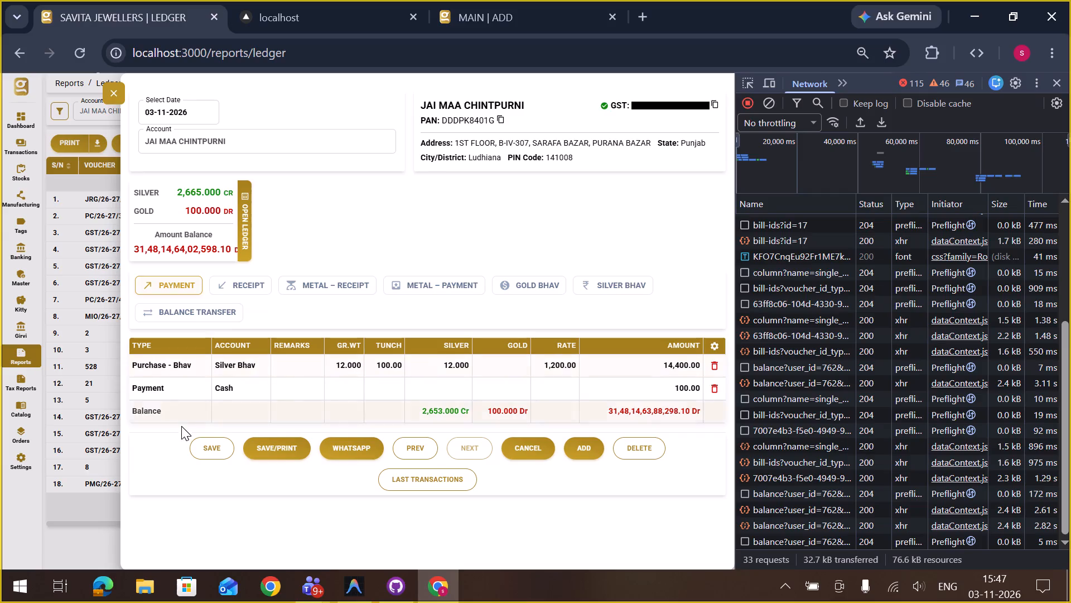
left_click(207, 449)
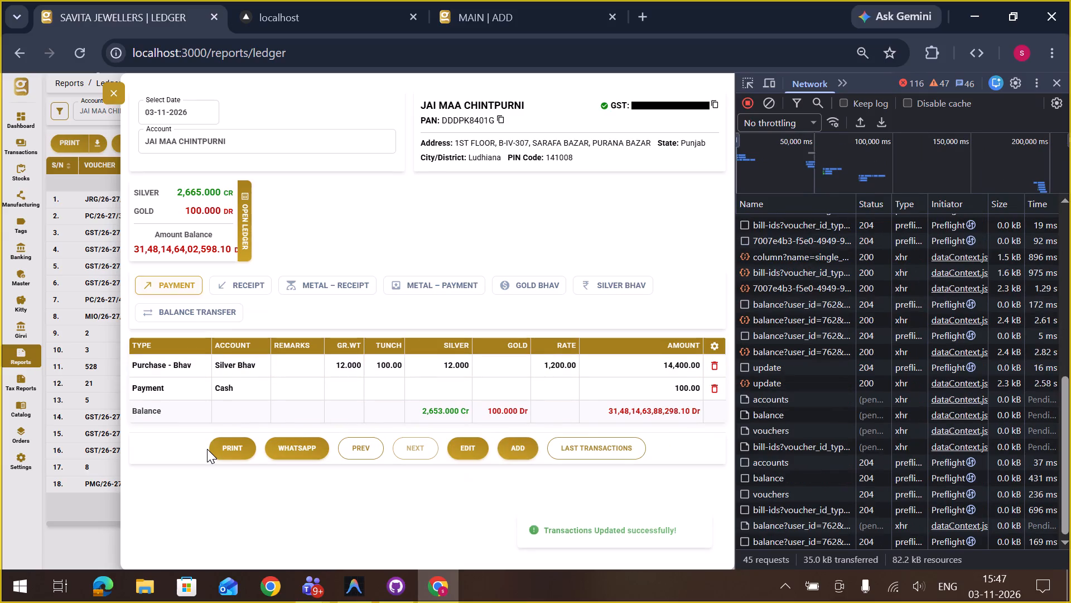
Return to the ledger and refresh the JAI MAA CHINTPURNI entries.
left_click(88, 511)
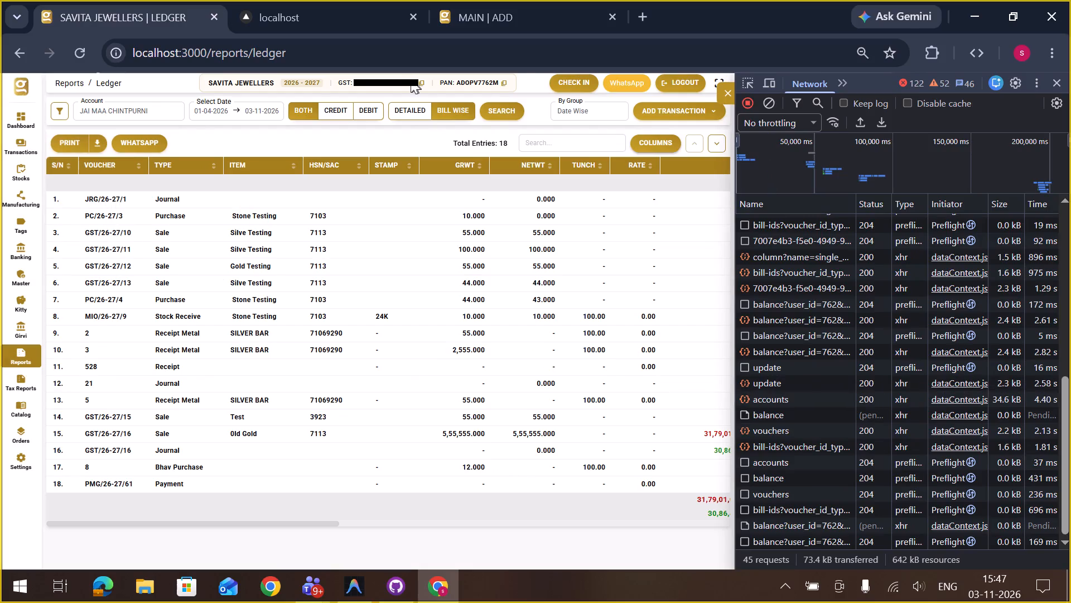
left_click(498, 109)
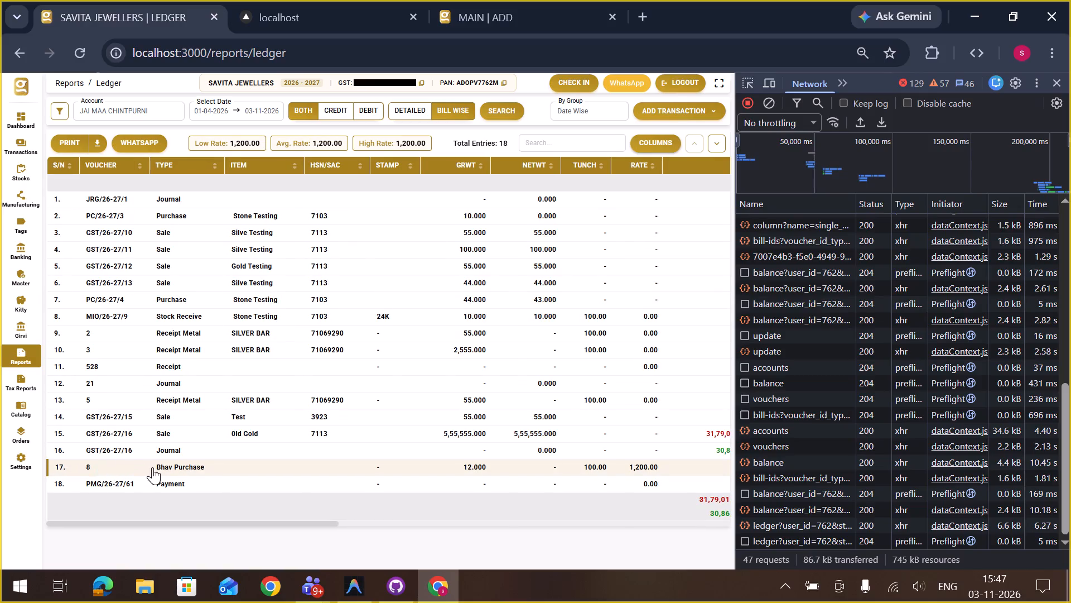
Test opening Bhav Purchase voucher 8 repeatedly from its ledger row, clearing the network log and watching the requests it triggers.
double_click(212, 467)
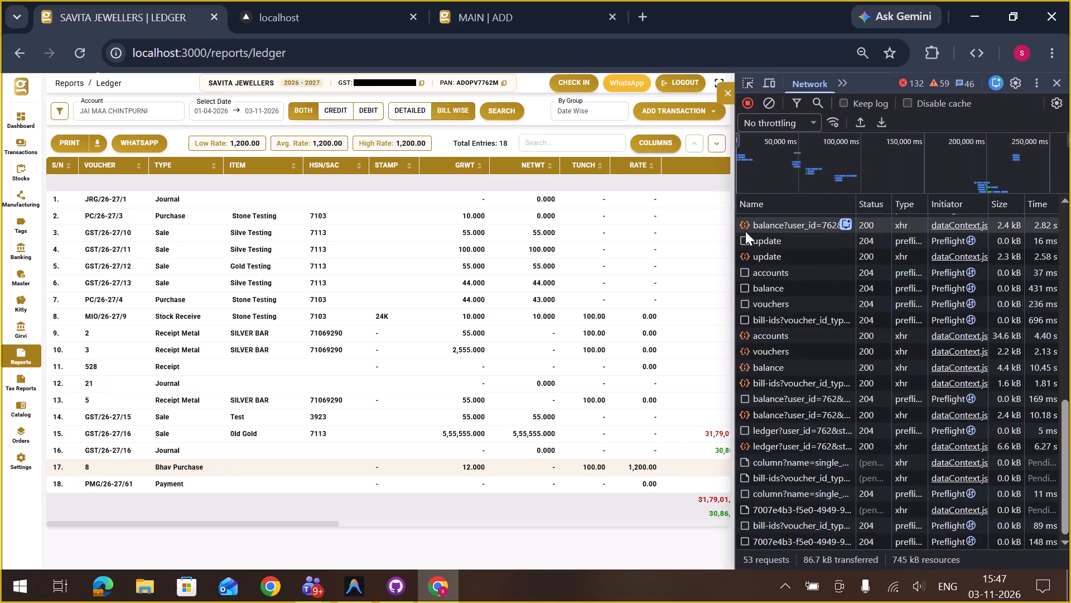
left_click(771, 103)
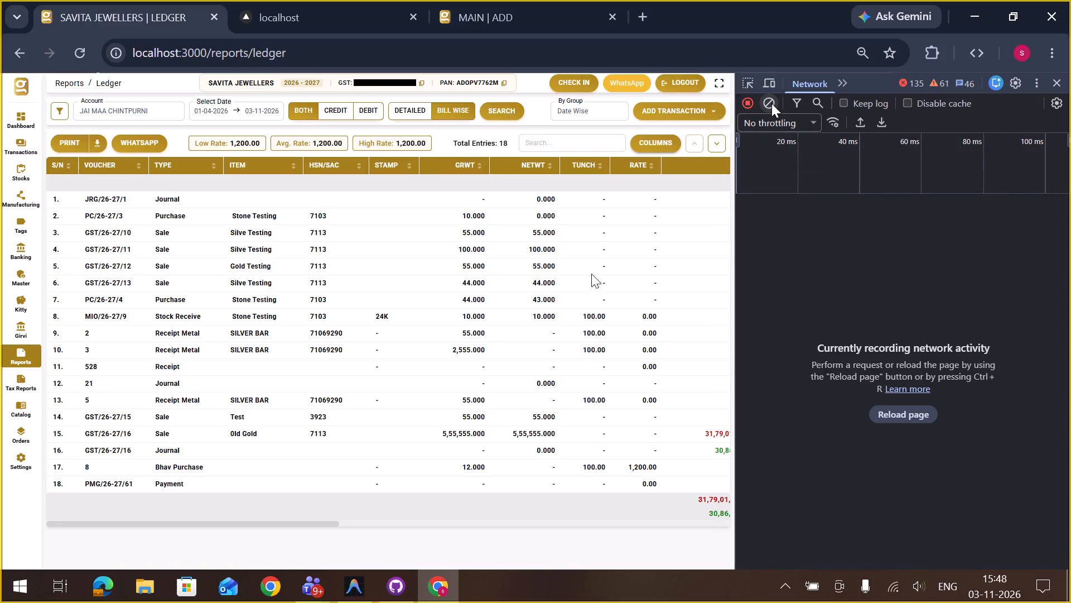
double_click(346, 465)
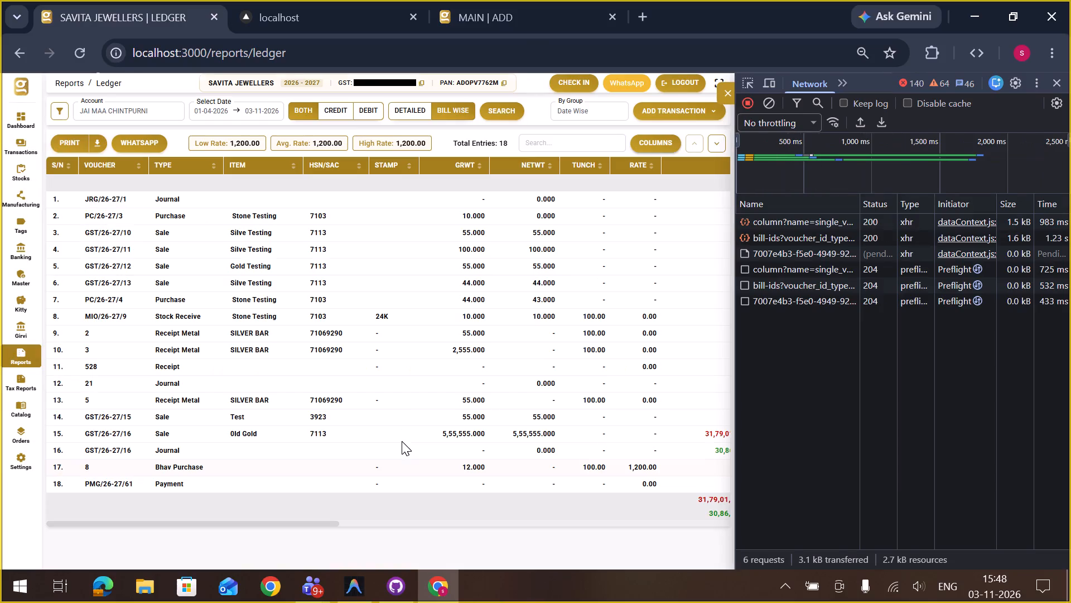
double_click(297, 468)
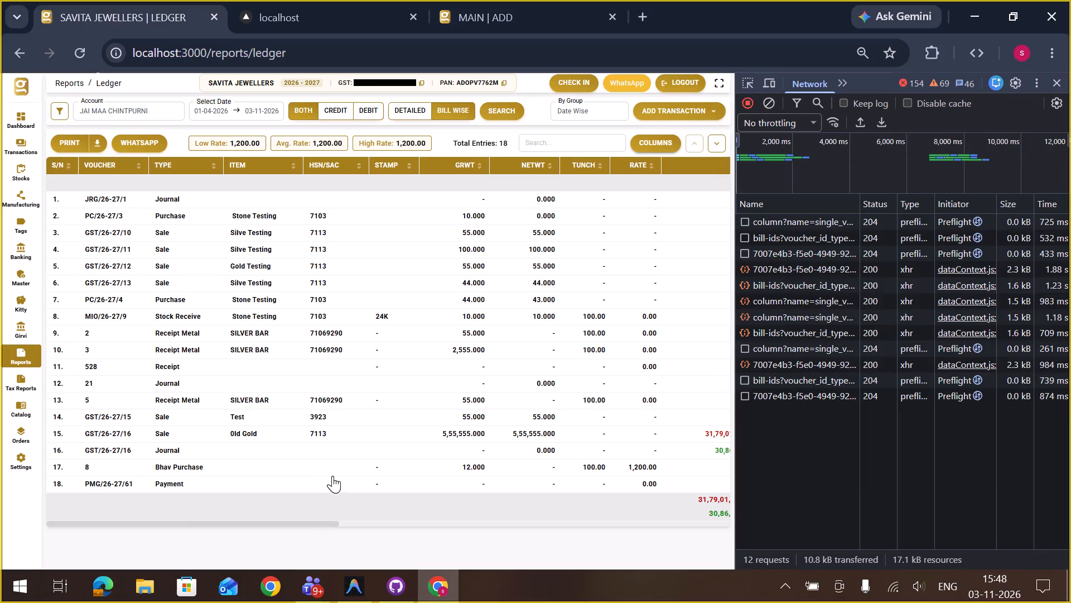
double_click(258, 466)
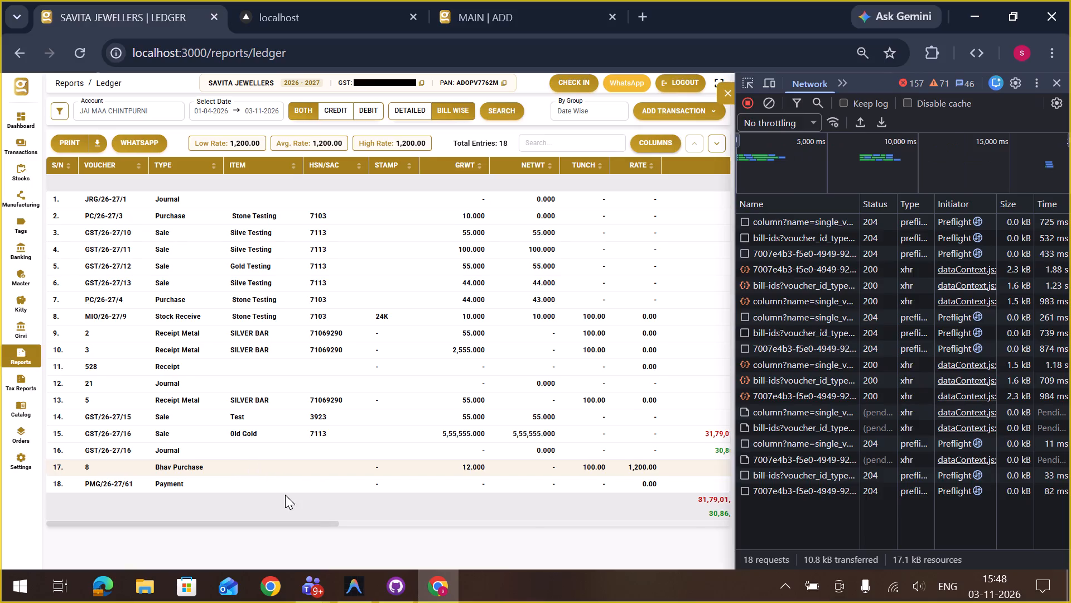
left_click(311, 551)
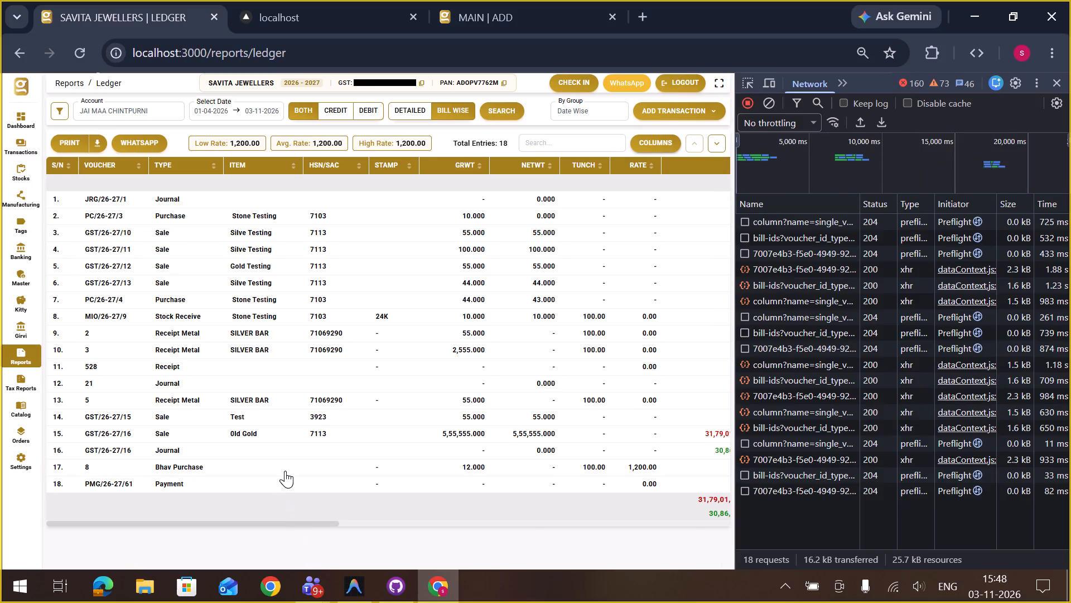
Open Bhav Purchase voucher 8 from the ledger in edit mode, with the network log cleared.
left_click(285, 468)
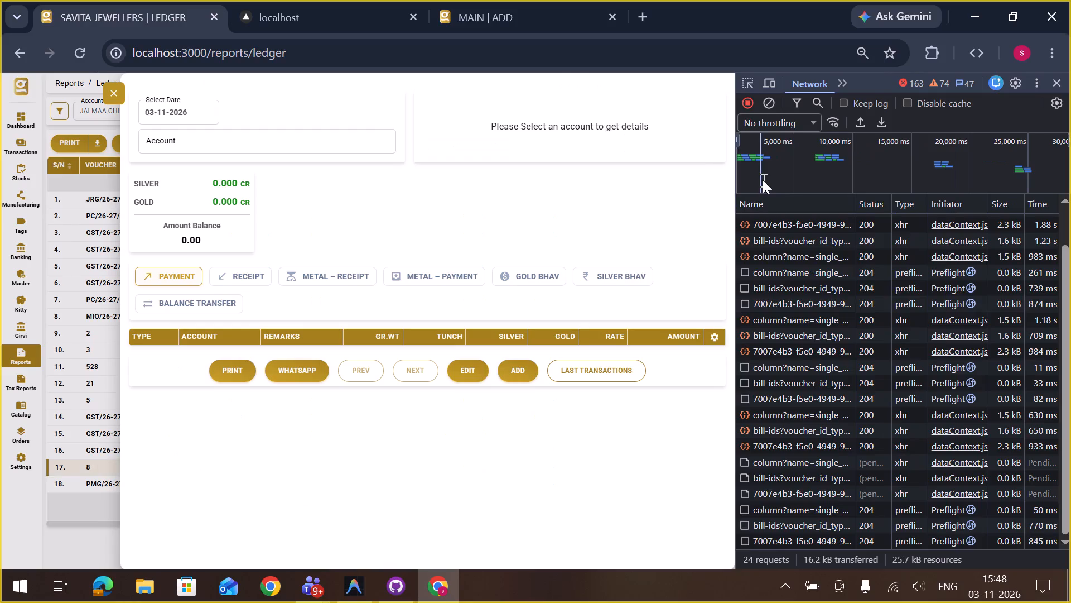
left_click(768, 104)
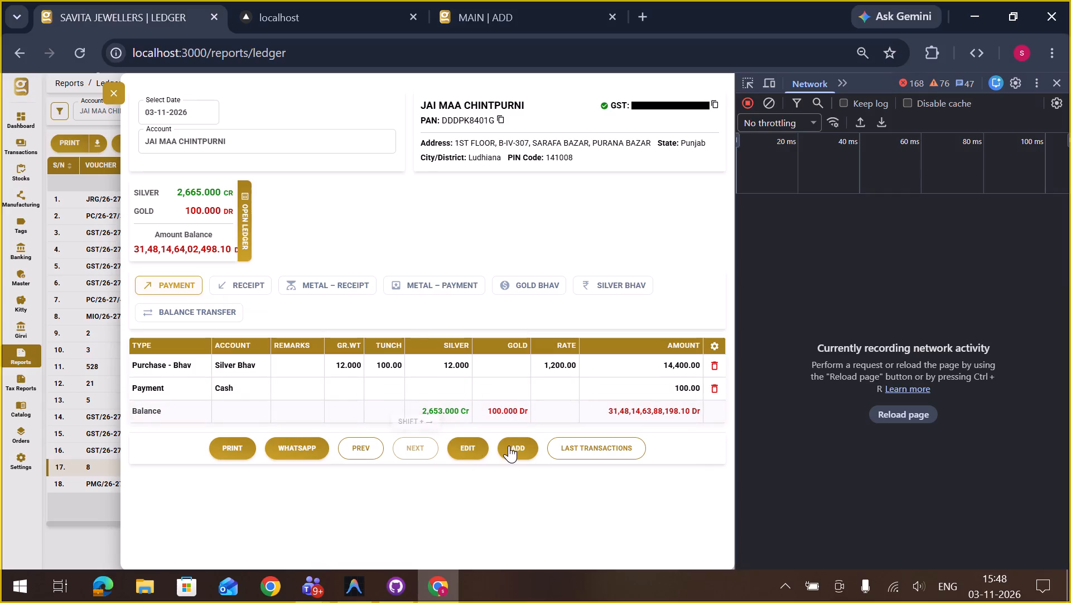
left_click(478, 447)
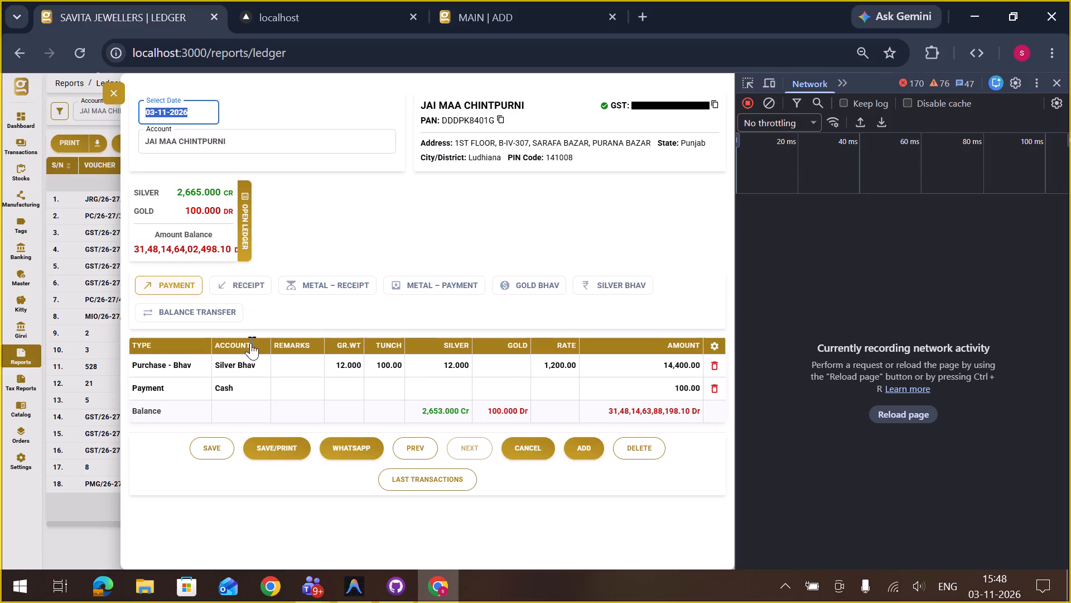
Add a SILVER BAR metal receipt with gross weight 10 and tunch 100 to the voucher and save it.
left_click(331, 293)
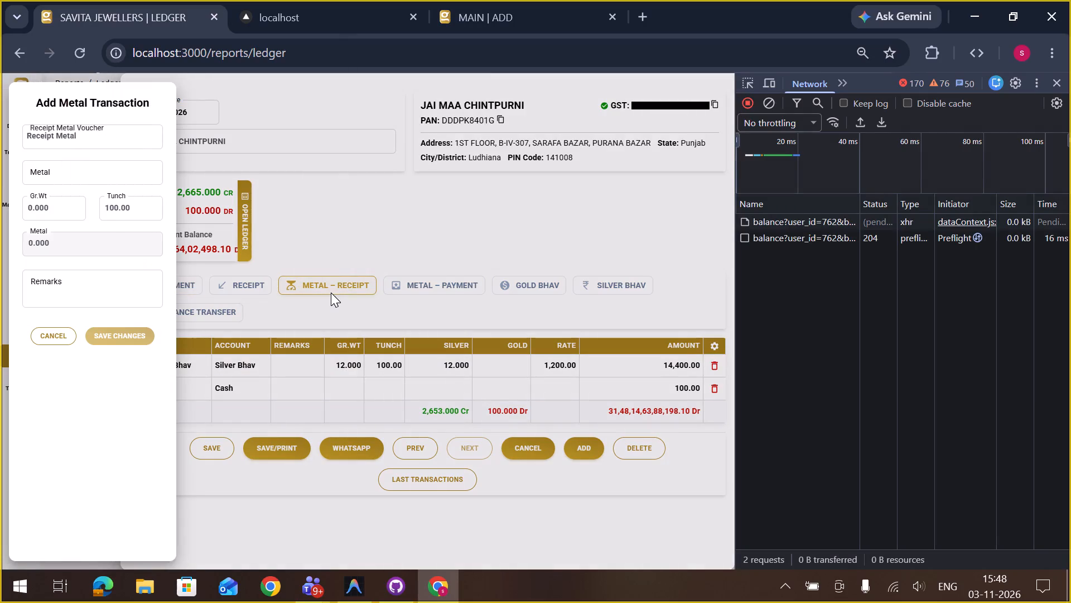
left_click(63, 203)
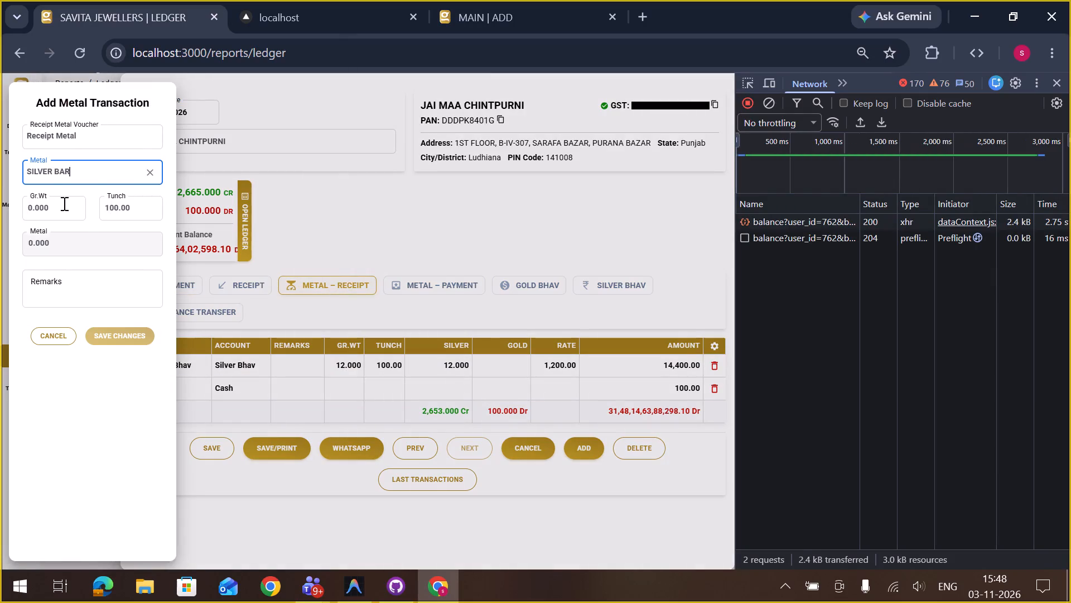
key("Return")
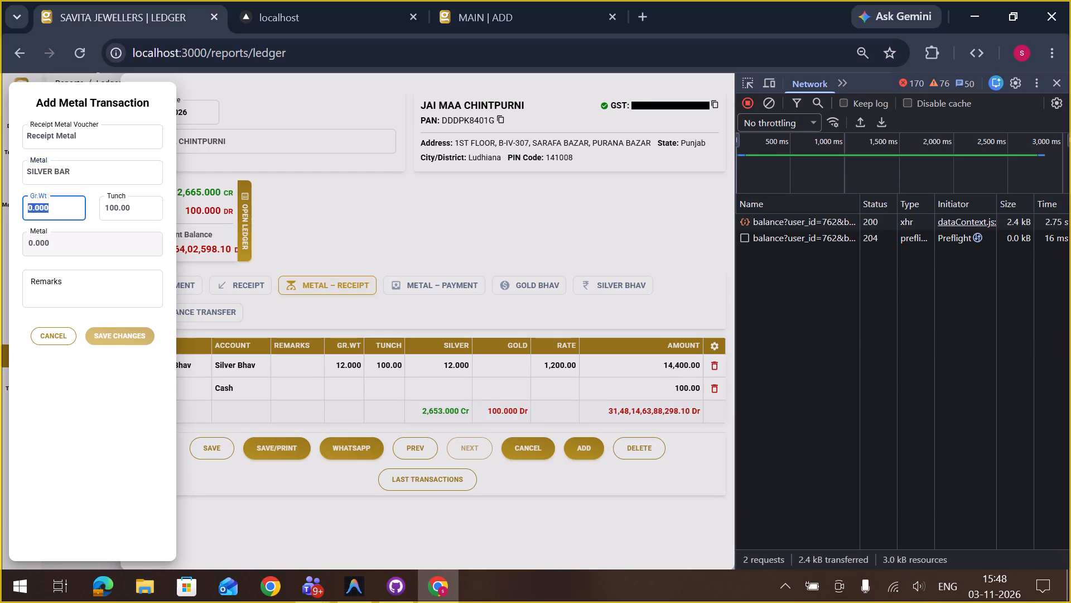
type("10")
key("Return")
key("Return")
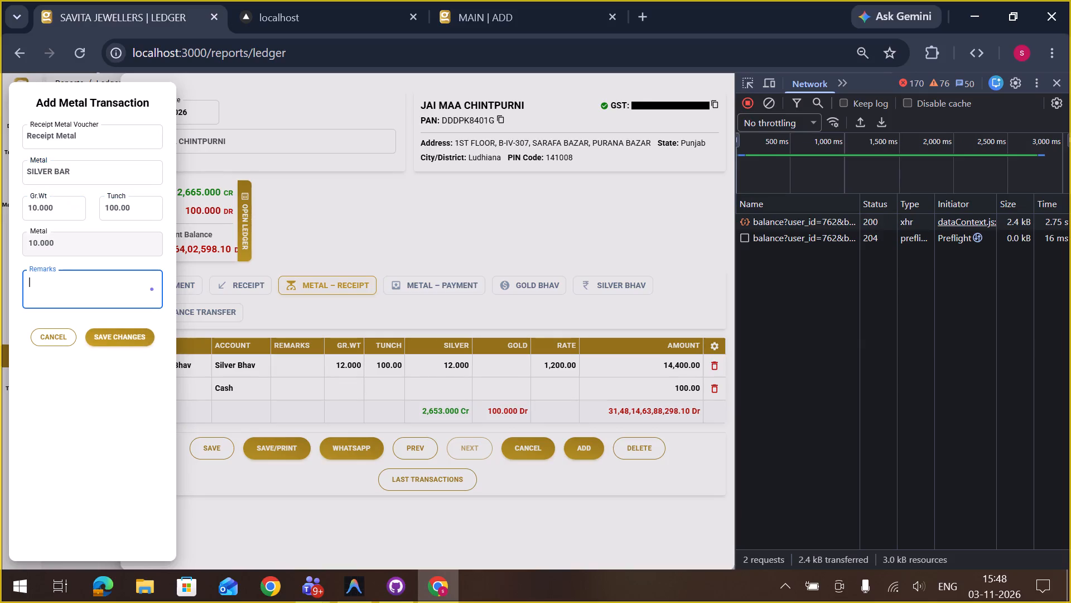
key("Return")
key("Return")
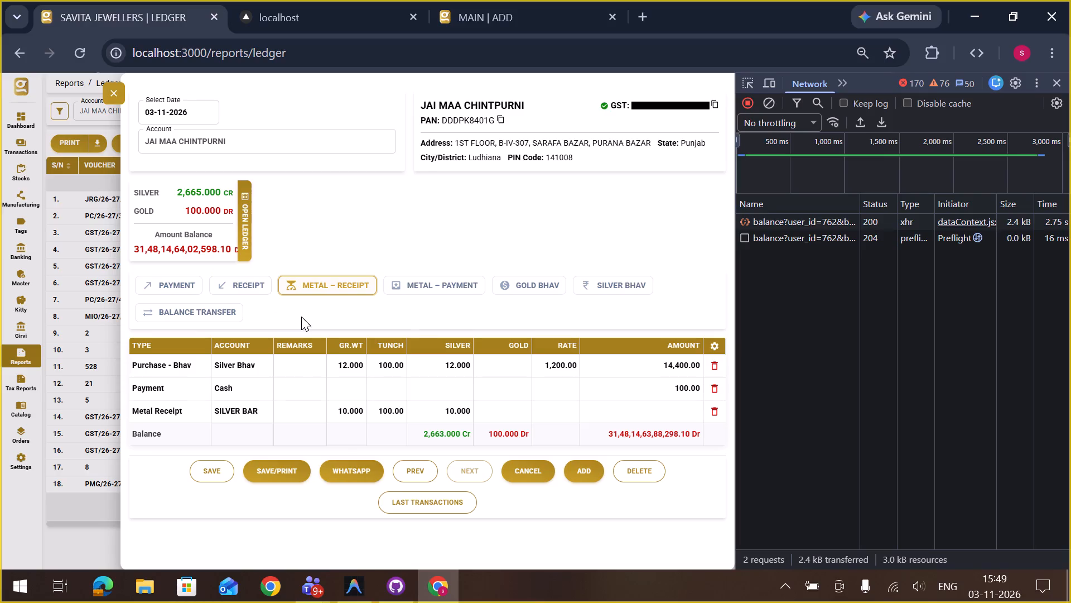
left_click(214, 471)
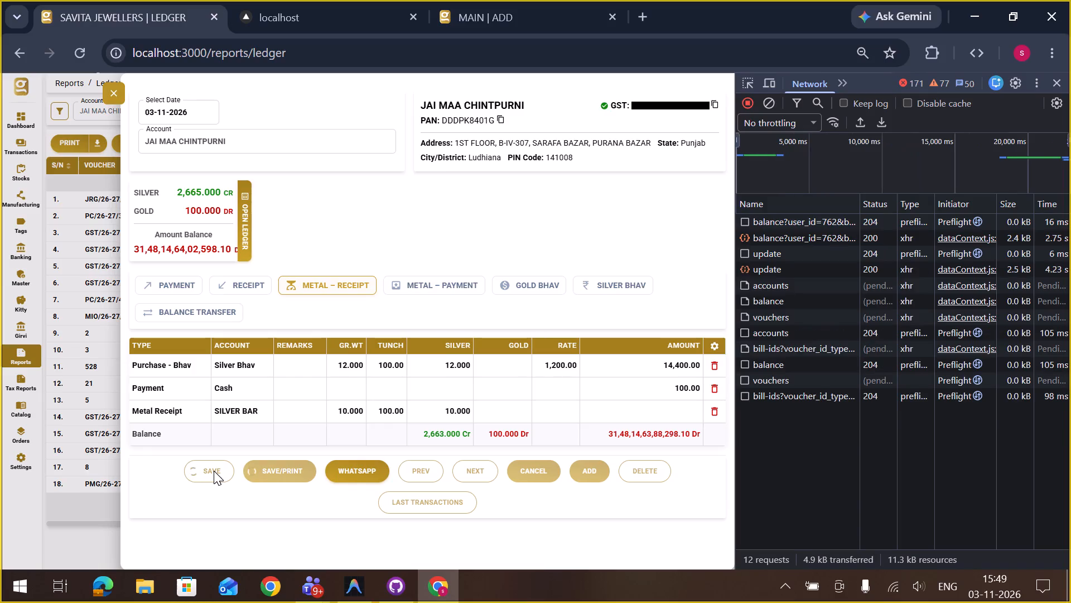
Close the voucher and refresh the ledger entries.
left_click(89, 462)
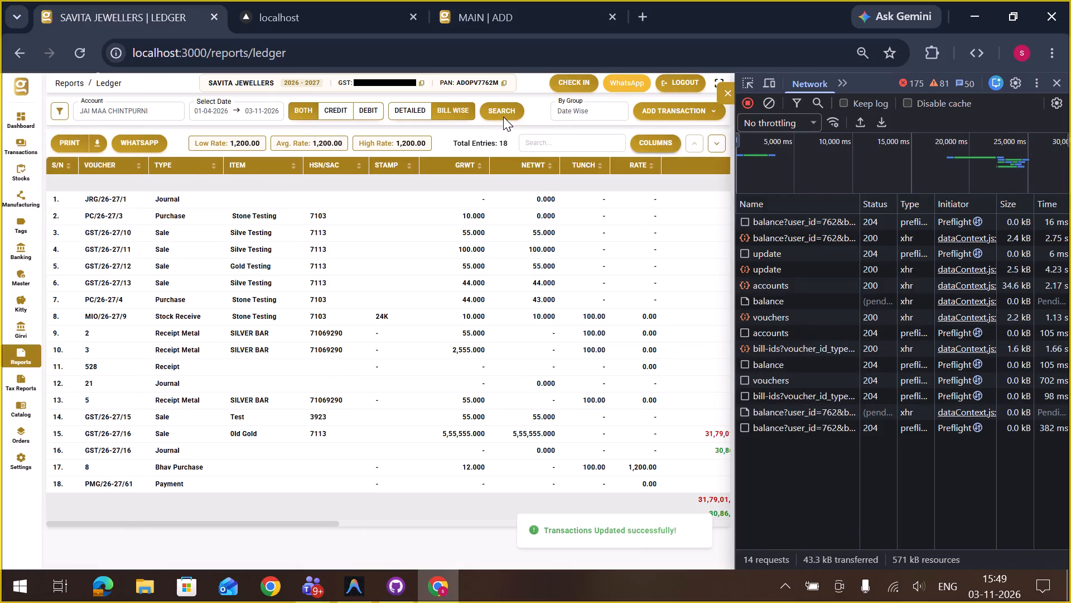
left_click_drag(535, 113, 507, 114)
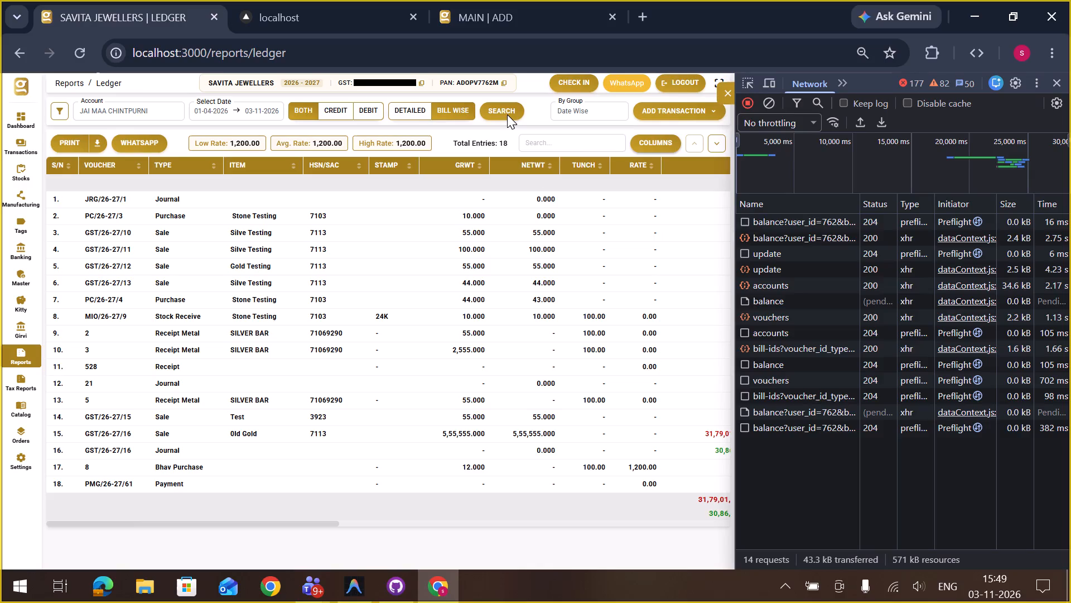
left_click(507, 114)
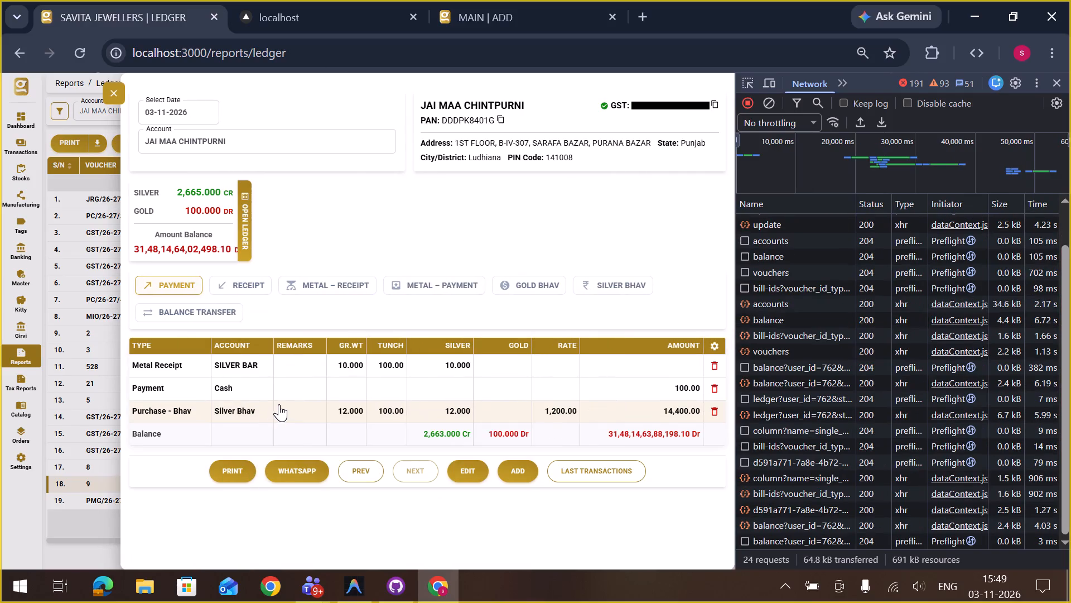
Edit the voucher's SILVER BAR metal receipt, changing the metal to GOLD BAR and gross weight to 11, and save the voucher.
double_click(289, 367)
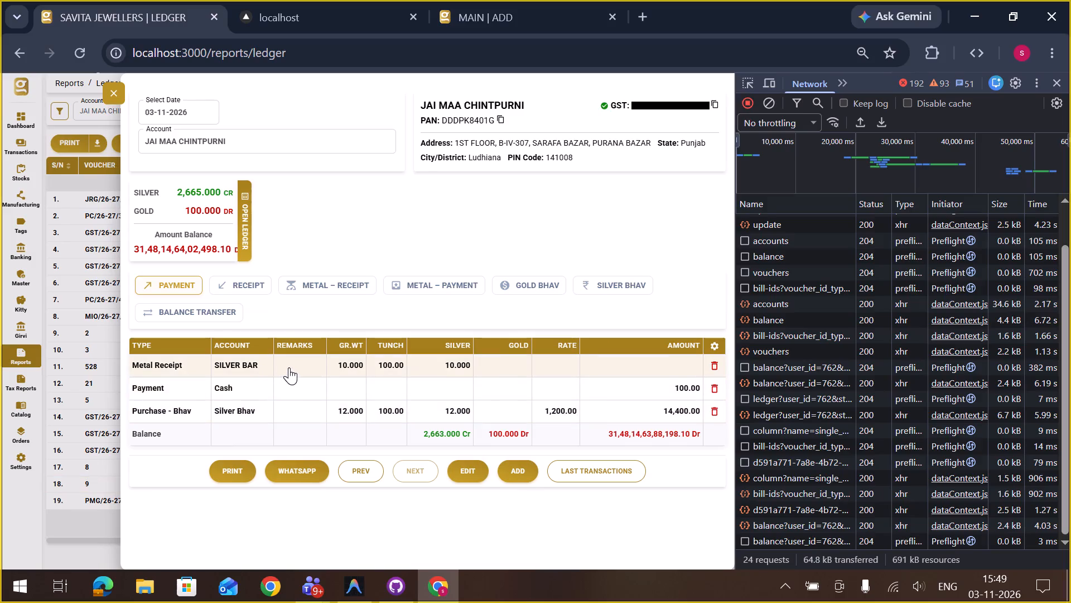
double_click(255, 363)
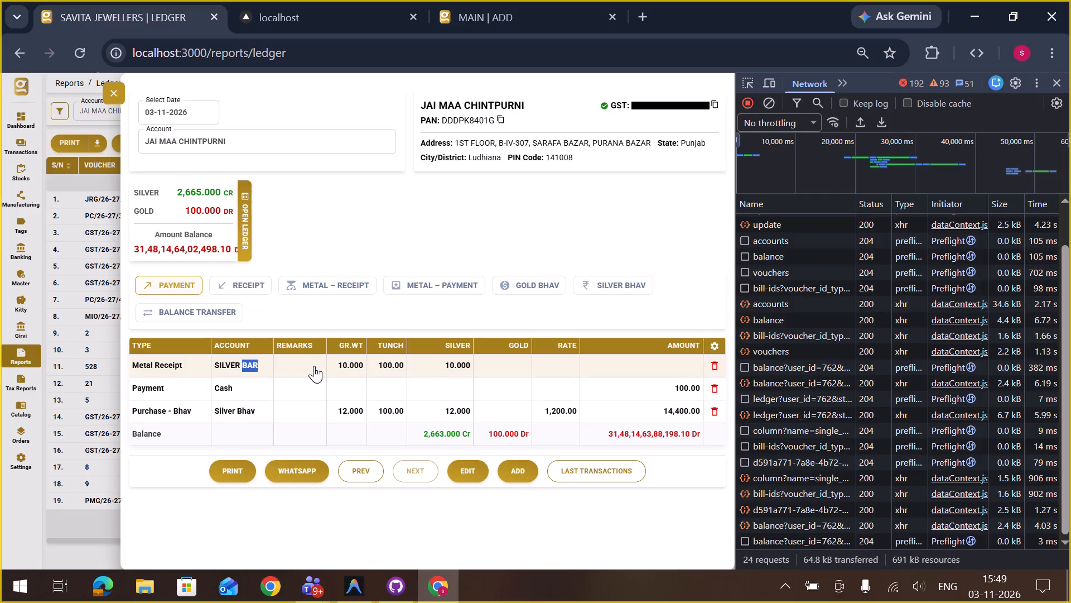
double_click(314, 366)
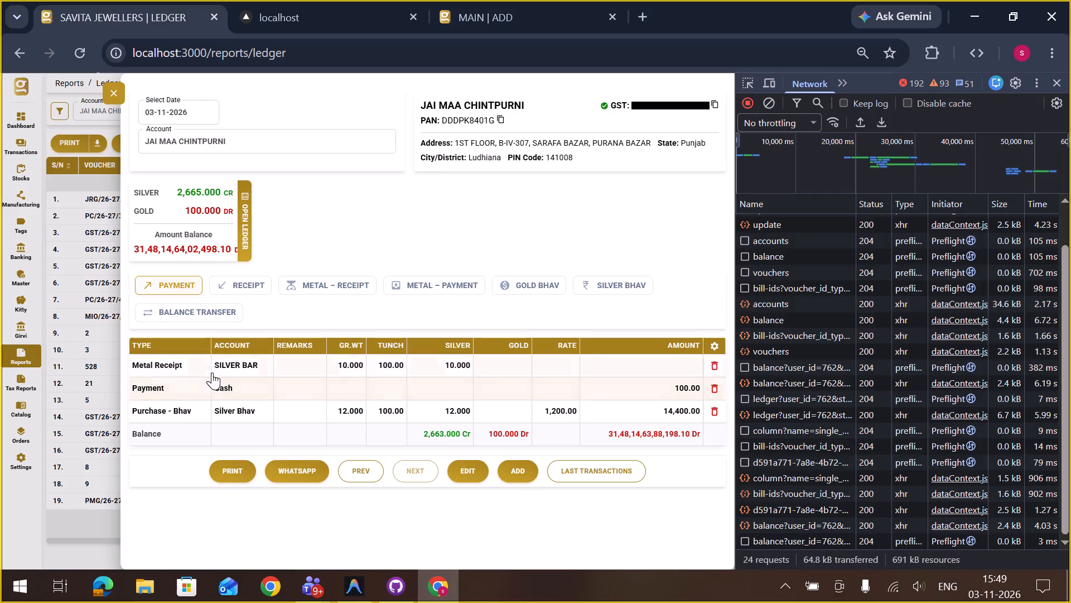
left_click(458, 467)
left_click(251, 366)
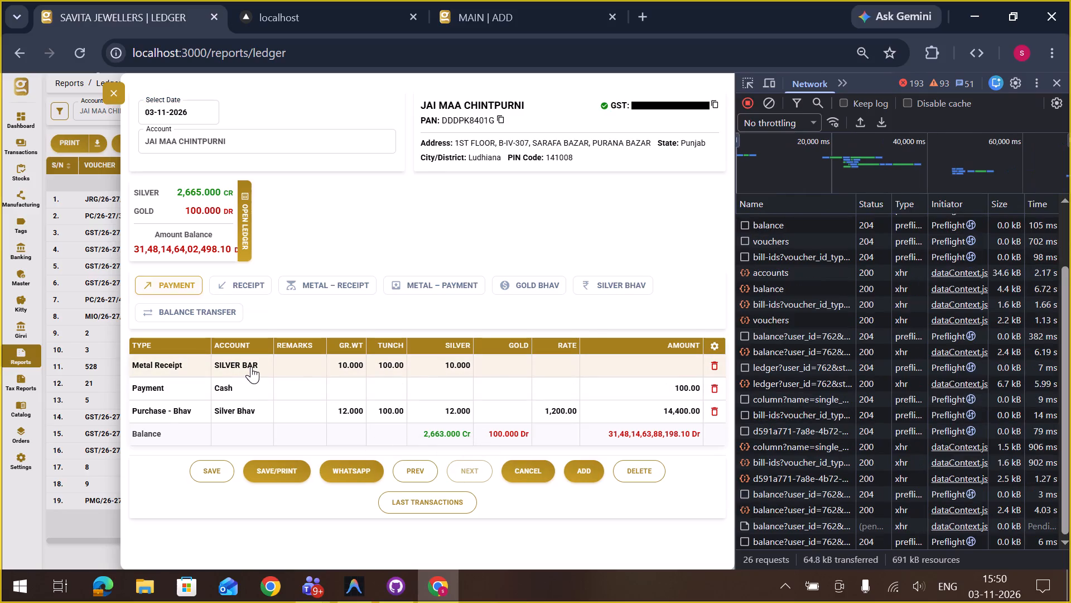
double_click(272, 371)
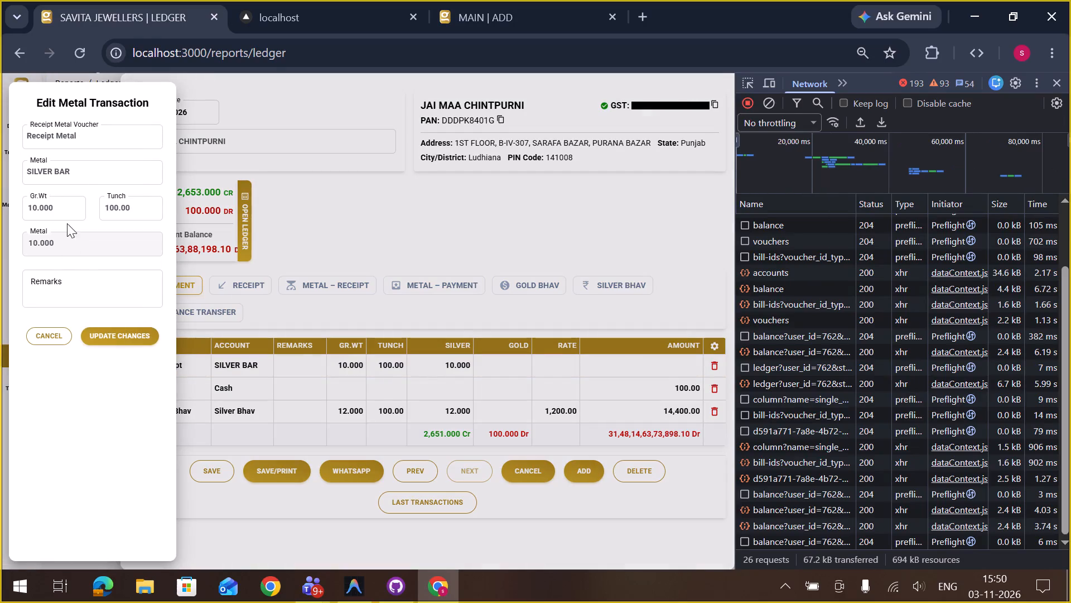
left_click(72, 169)
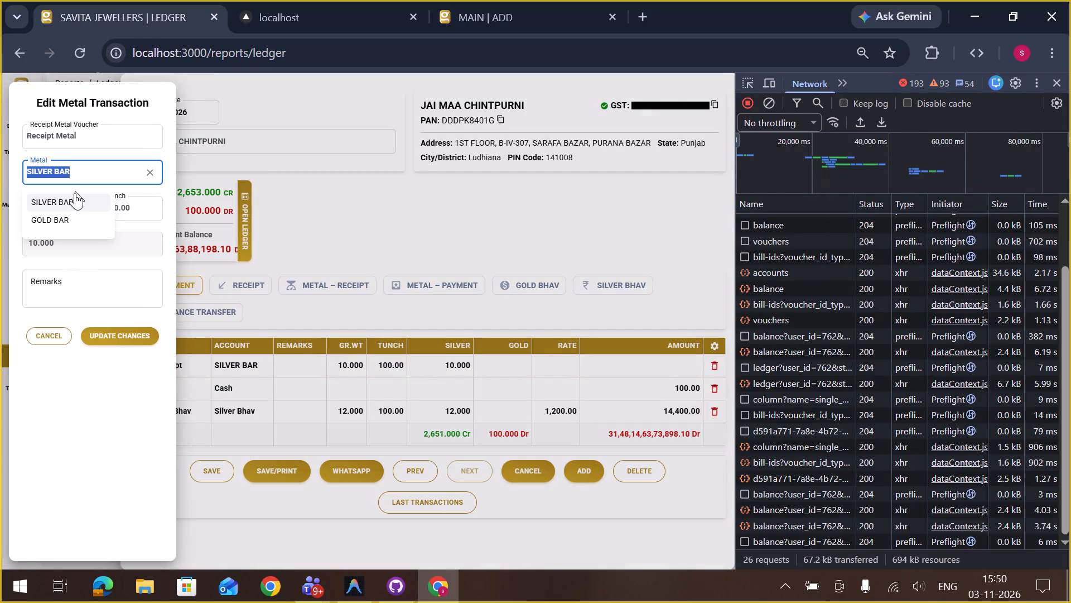
left_click(71, 219)
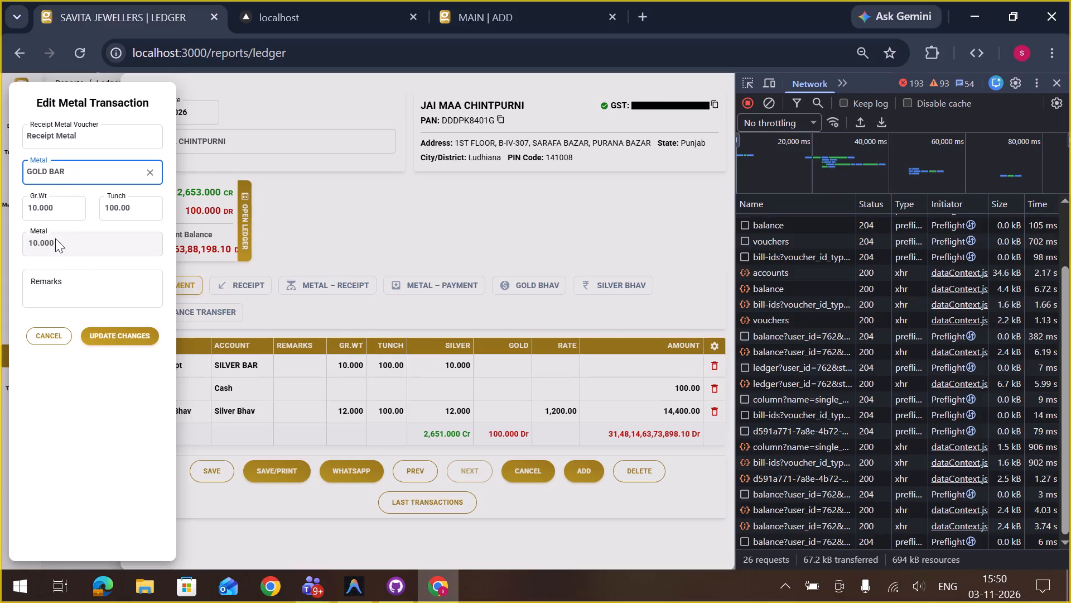
left_click(51, 208)
key("BackSpace")
type("11")
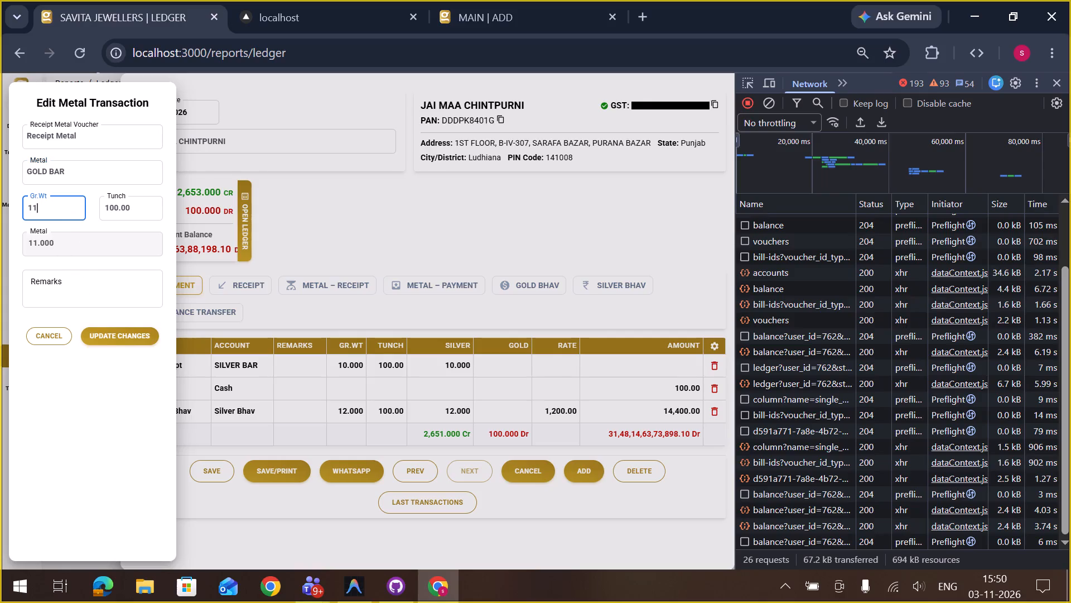
left_click(78, 267)
left_click(120, 334)
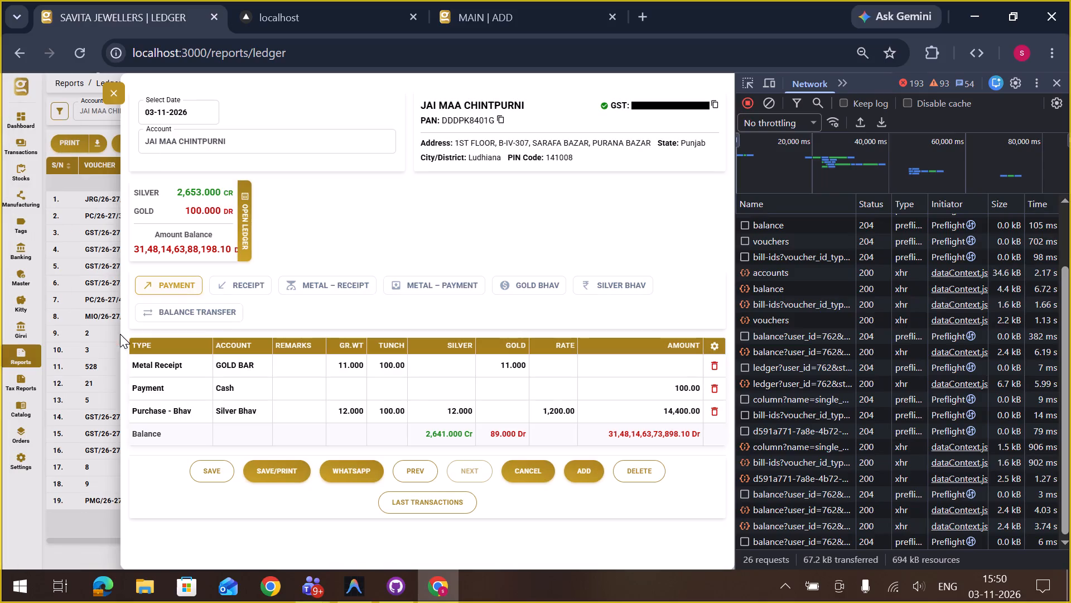
left_click(215, 472)
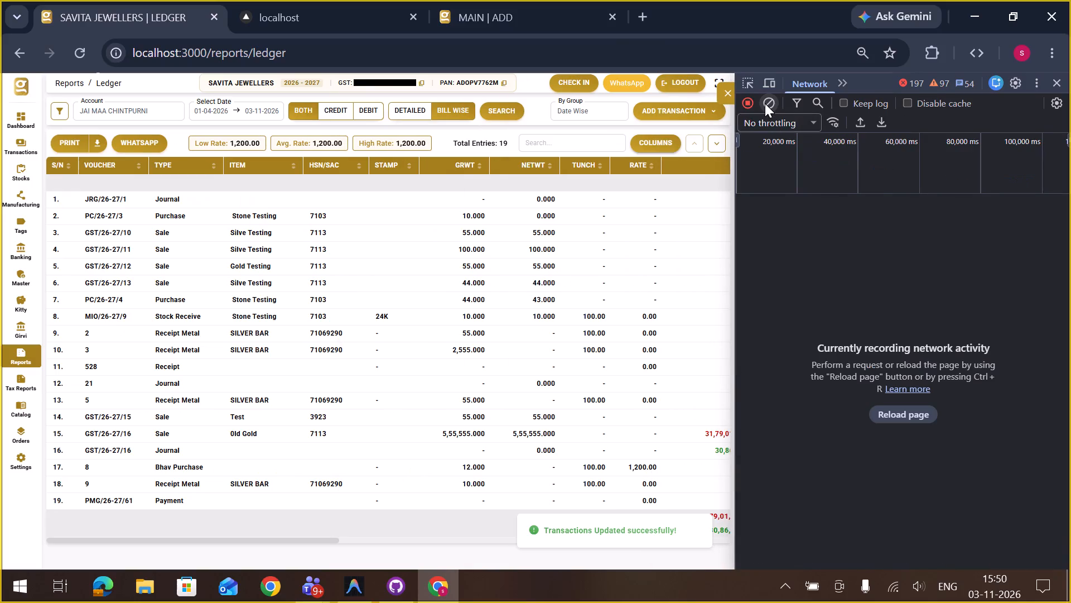
Refresh the ledger entries after the metal receipt edit.
left_click(508, 112)
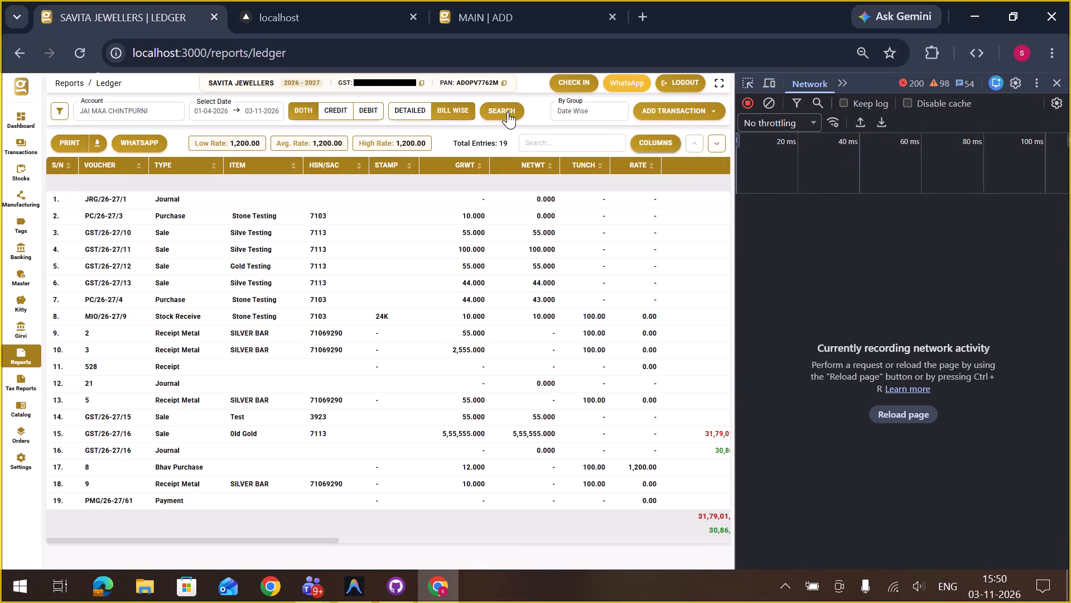
left_click(508, 112)
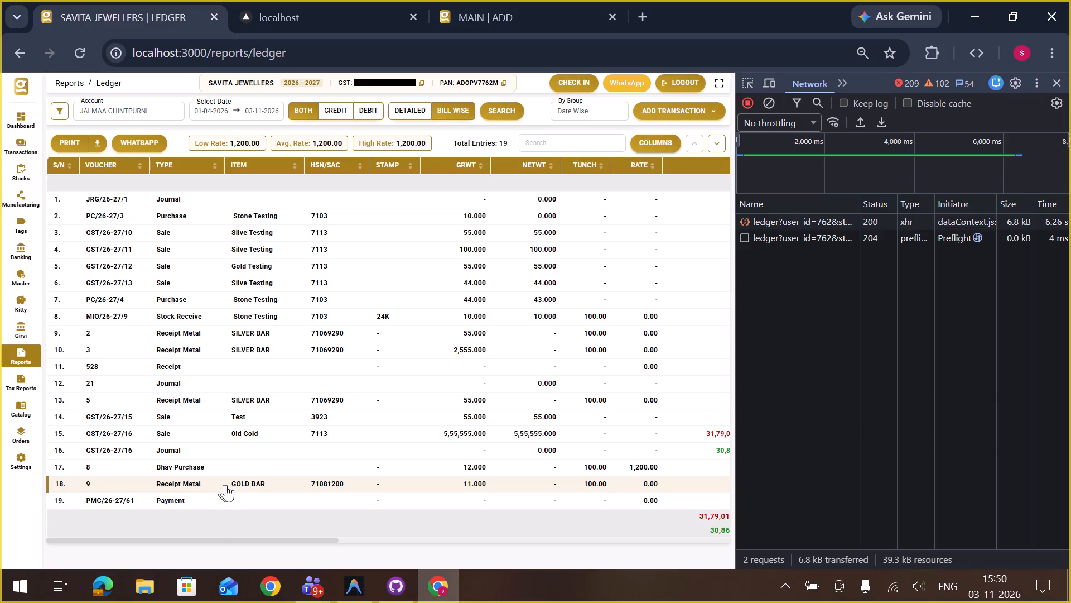
Open the GOLD BAR metal receipt voucher 9 from the ledger to check its entry types, then return to the ledger.
double_click(248, 486)
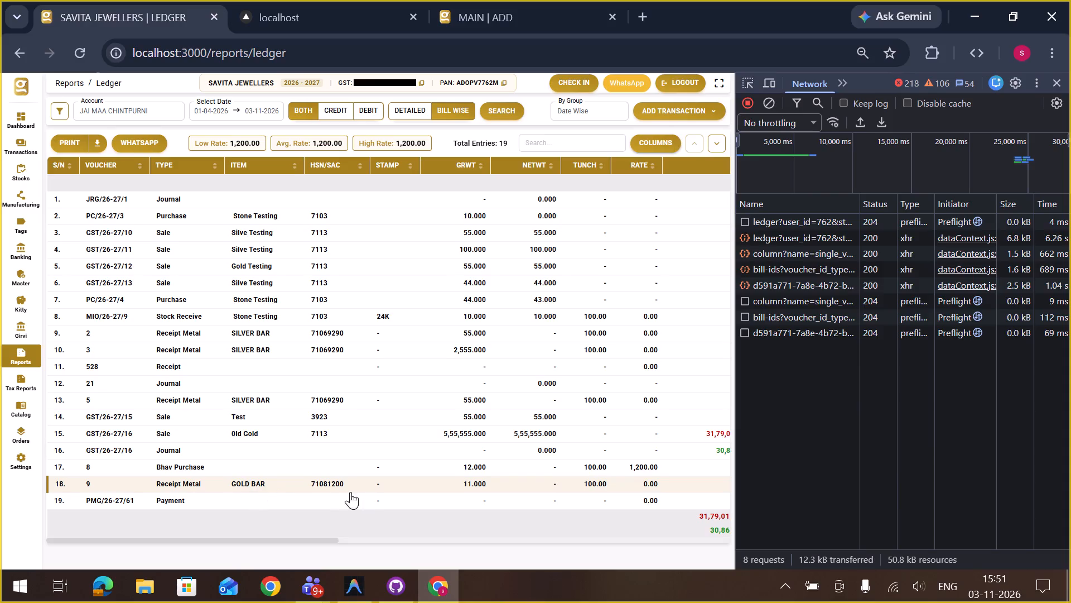
left_click(337, 481)
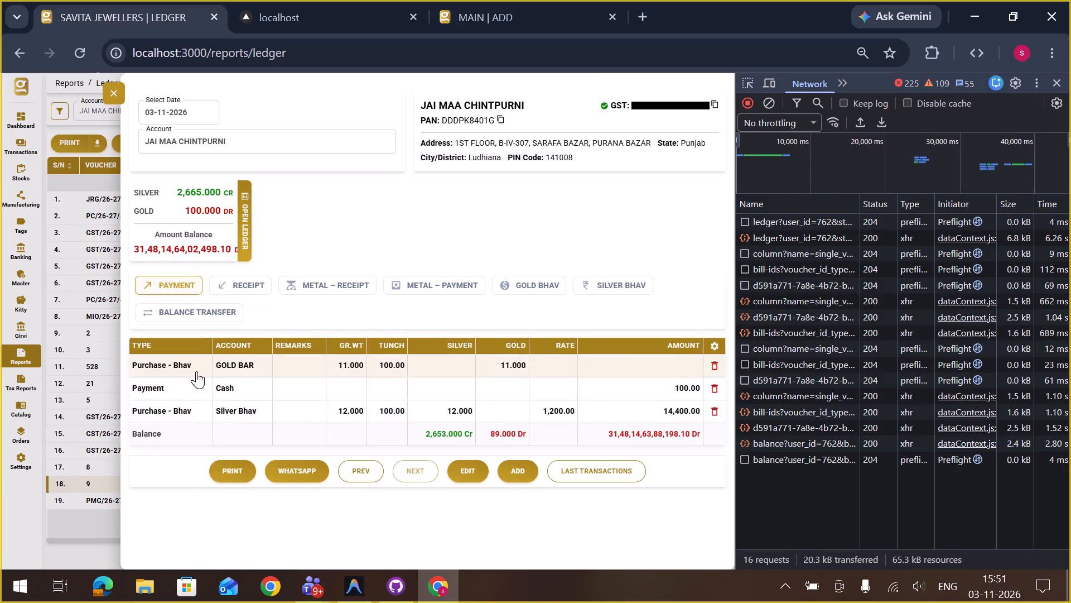
left_click(59, 414)
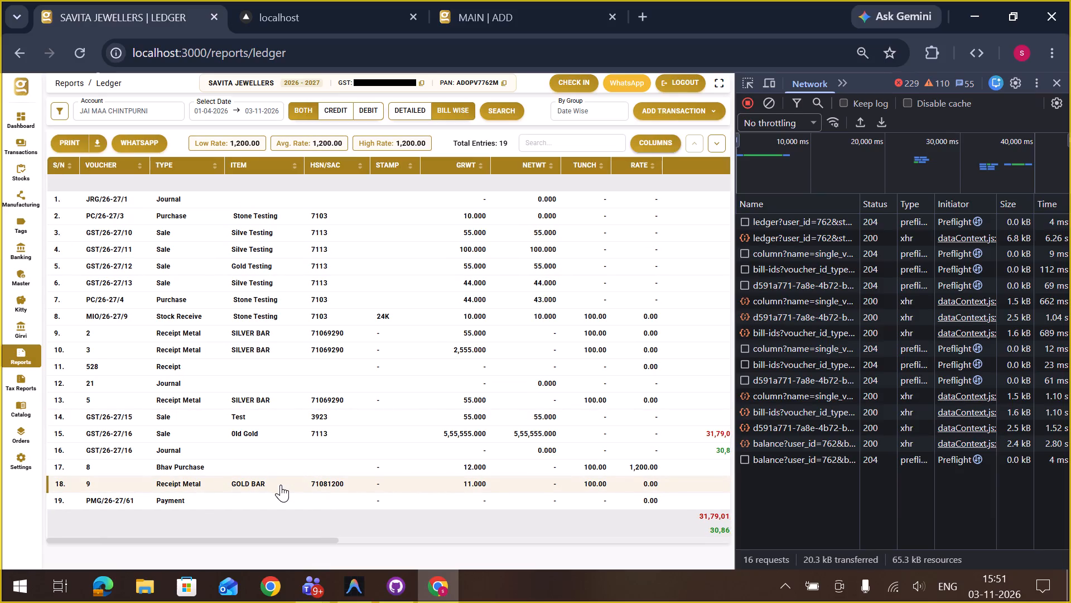
scroll(281, 485, "down", 1)
scroll(281, 485, "up", 1)
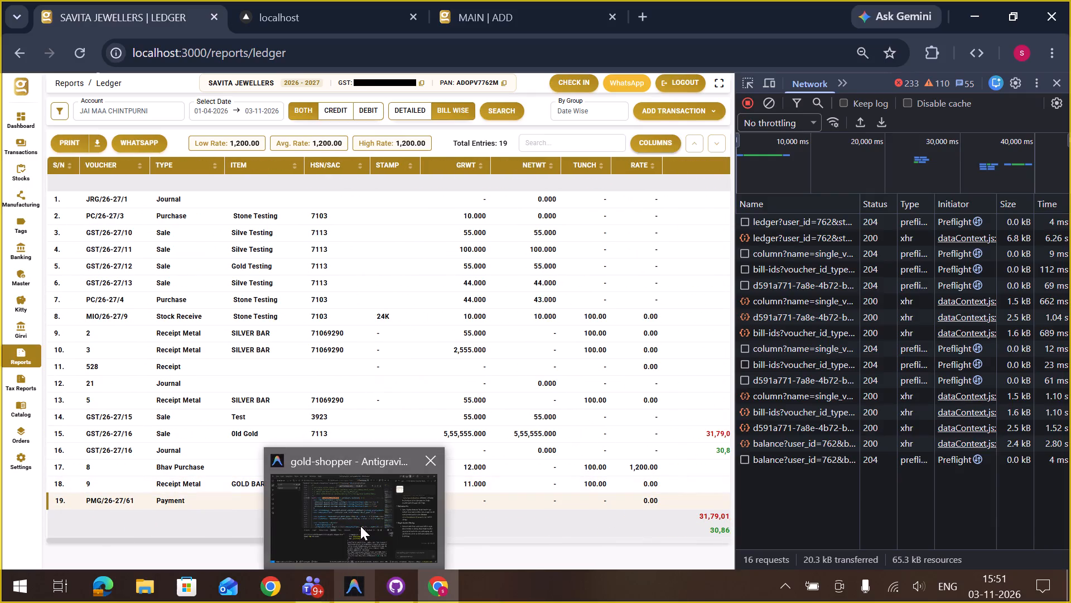
Switch to GitHub Desktop and check the gold-shopper repository's local changes, branch list and fetch option.
left_click(380, 521)
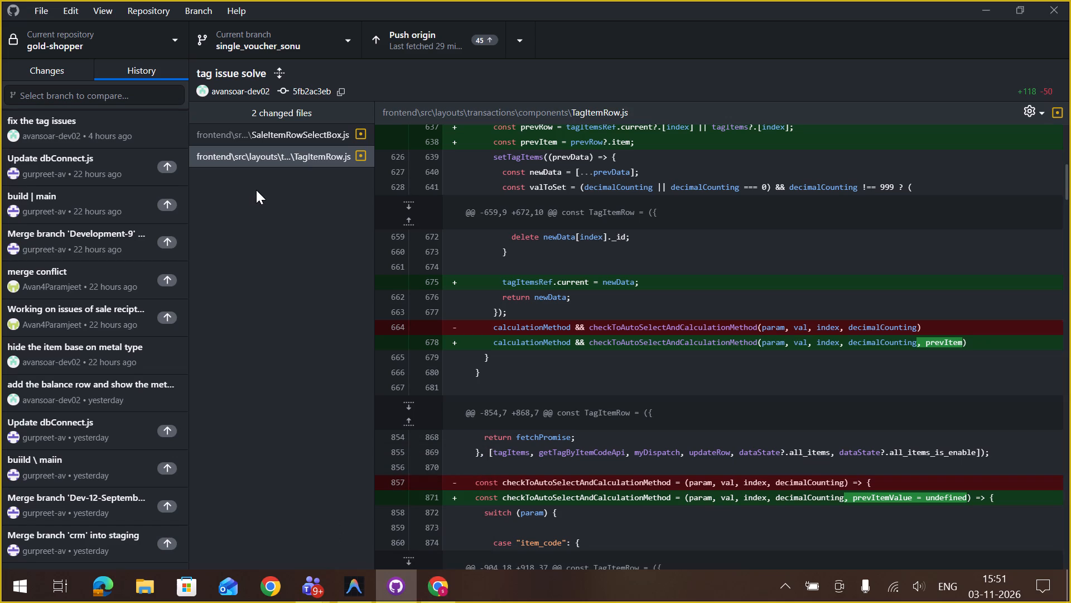
left_click(256, 190)
left_click(49, 69)
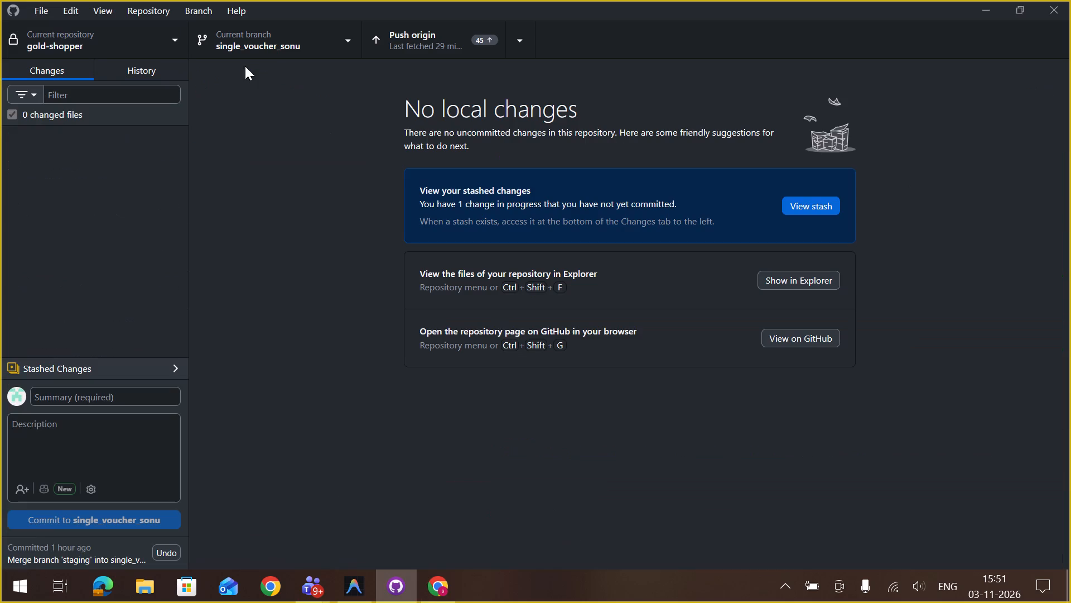
left_click(346, 45)
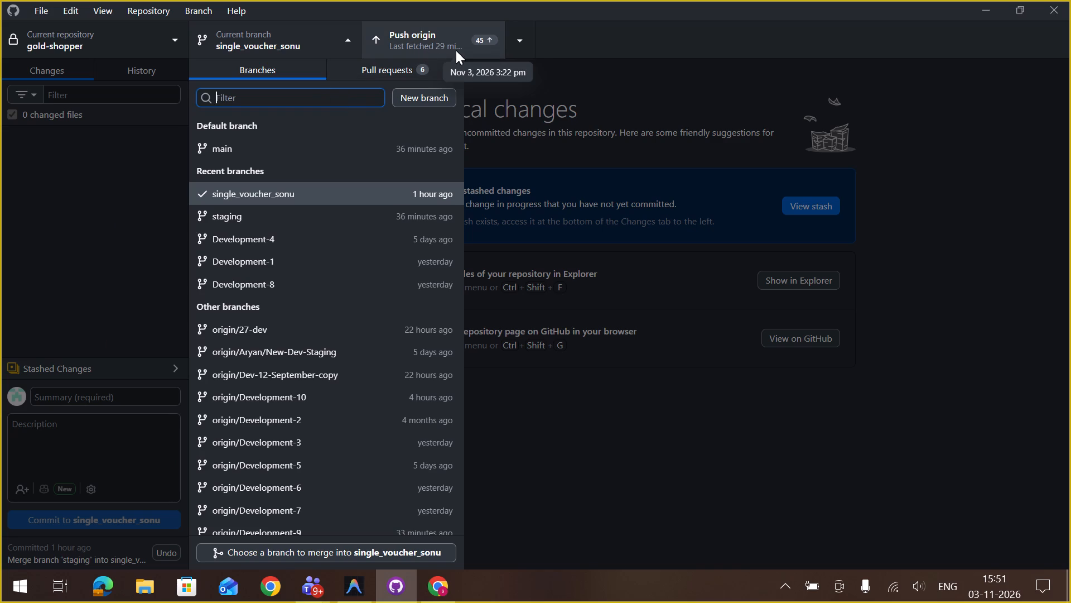
left_click(90, 257)
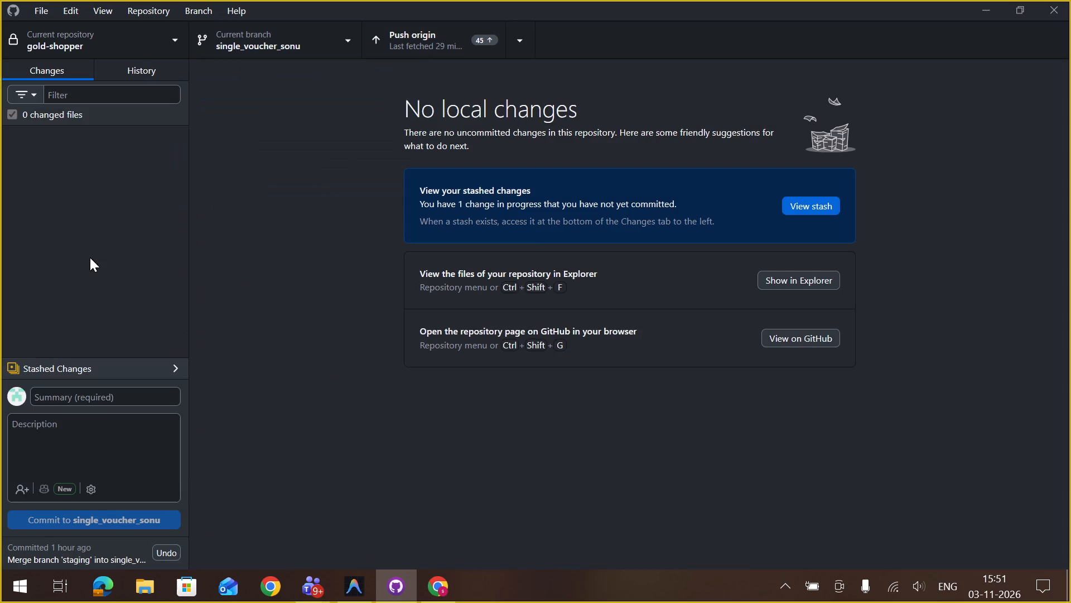
left_click(519, 36)
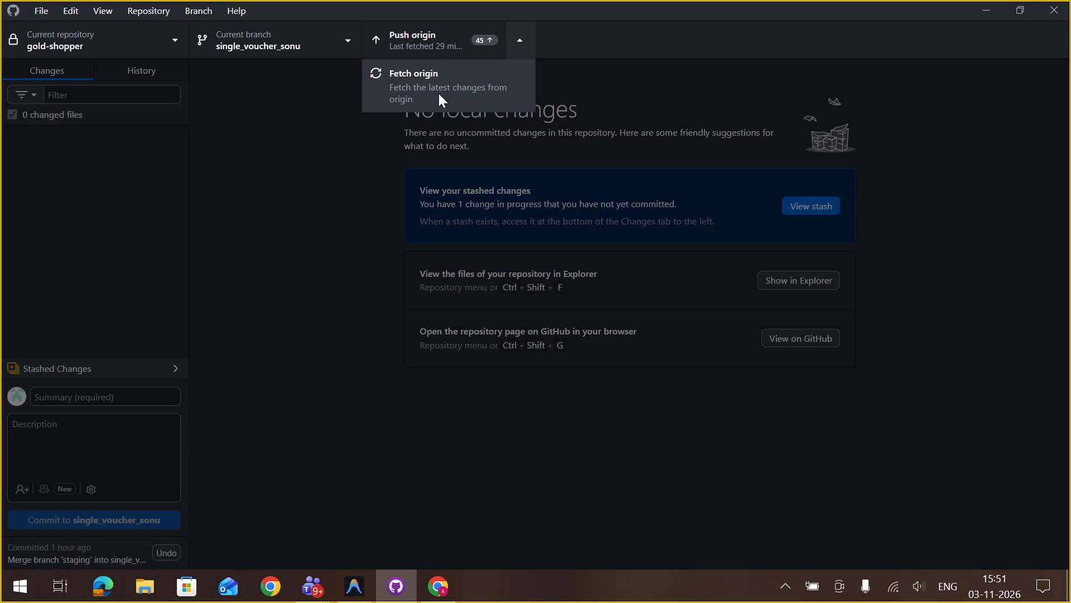